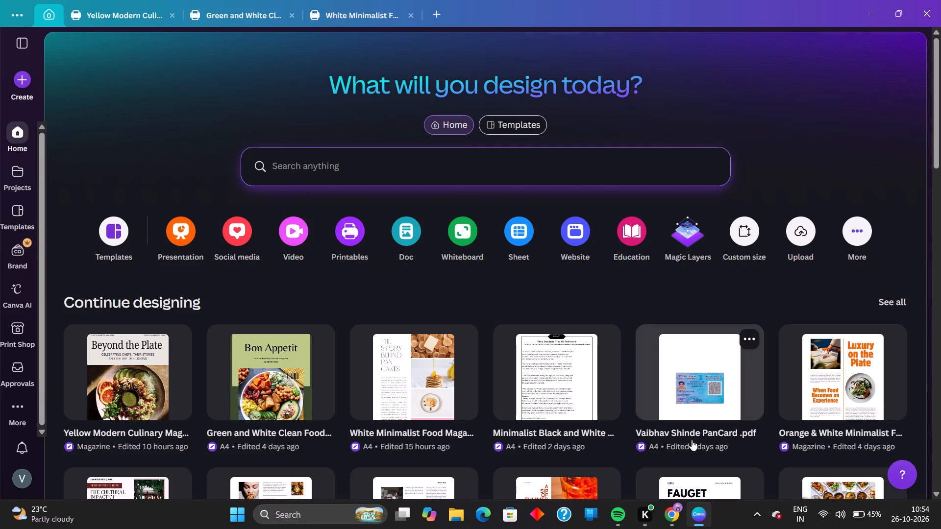
Switch to Spotify, play the song Spledor Firavtoy Maza Janu from Jump back in, and return to Canva.
click(623, 454)
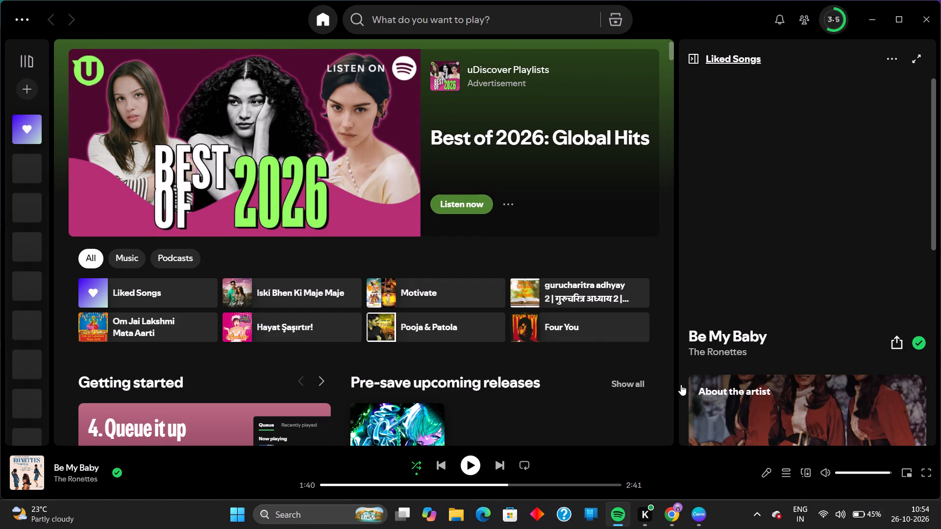
scroll(481, 398, down, 3)
scroll(341, 385, down, 2)
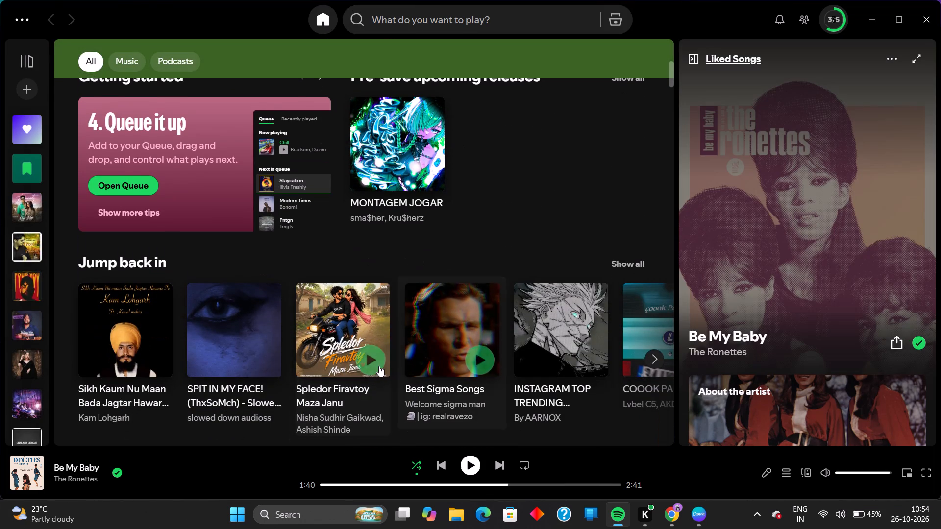
click(378, 365)
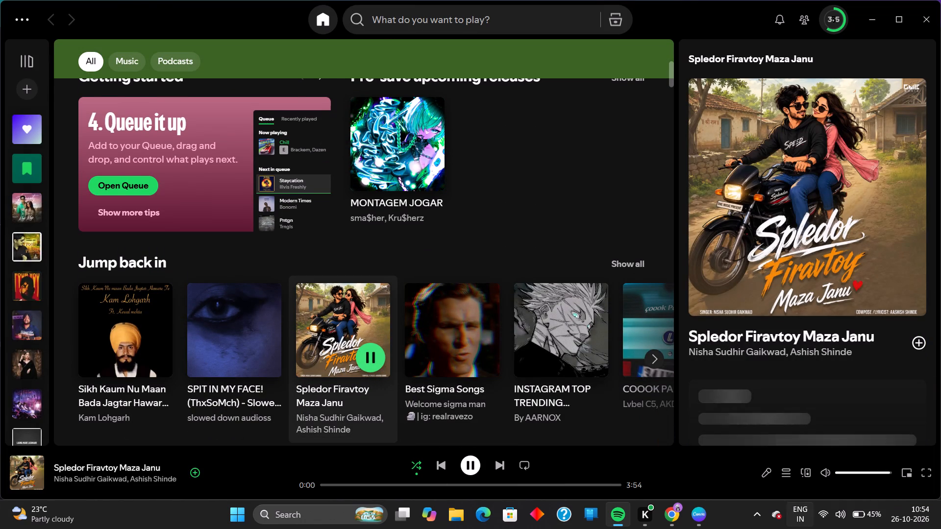
click(682, 457)
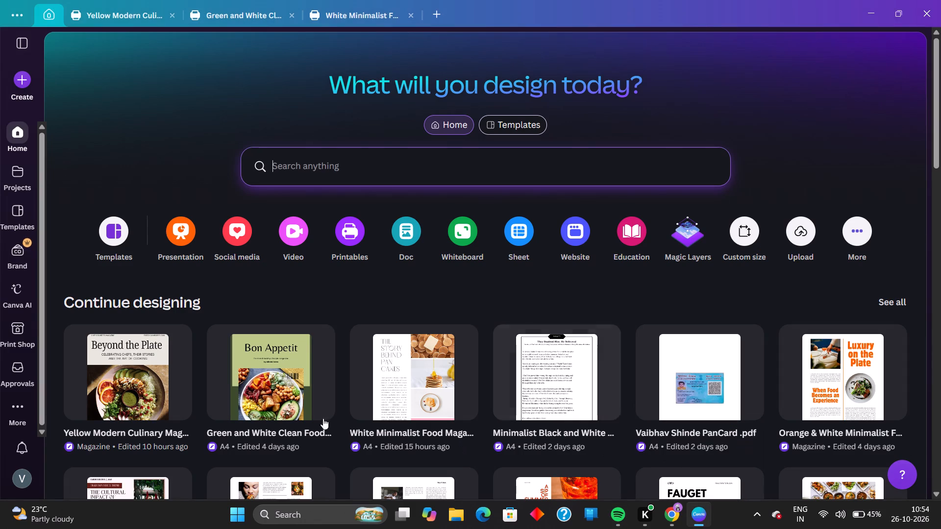
Lower the system sound volume to about half and return to the Canva home page.
click(841, 518)
click(850, 447)
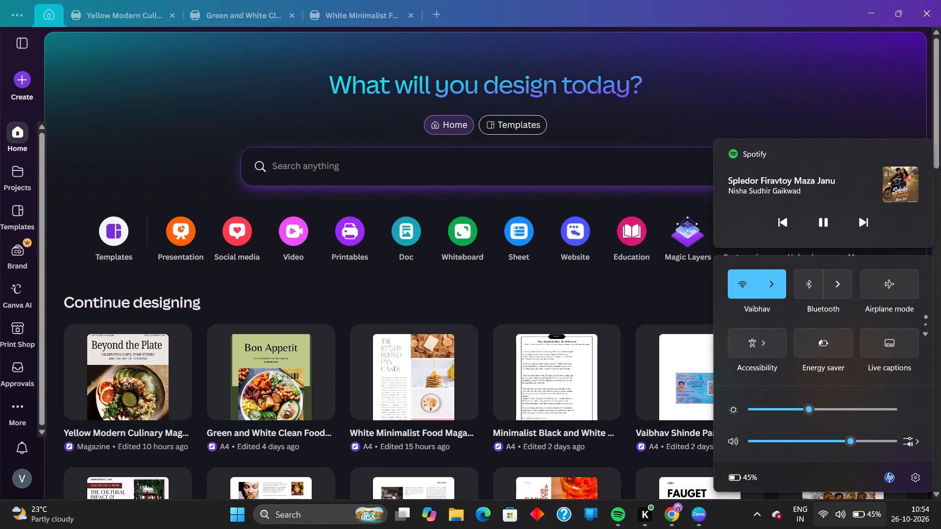
click(834, 442)
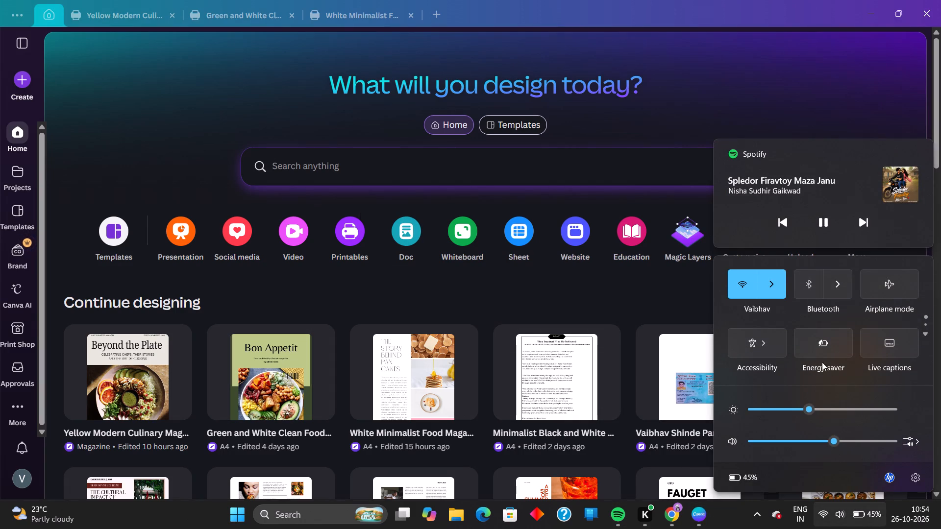
click(821, 440)
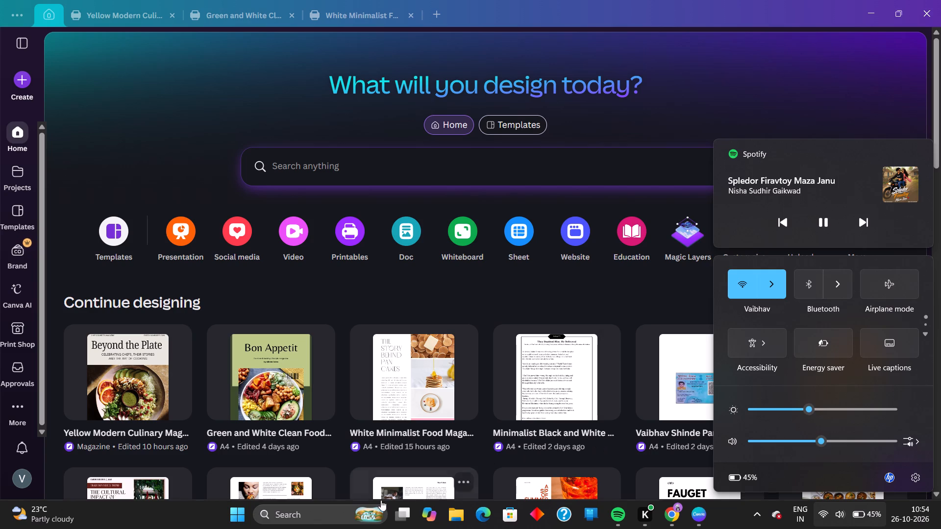
click(345, 514)
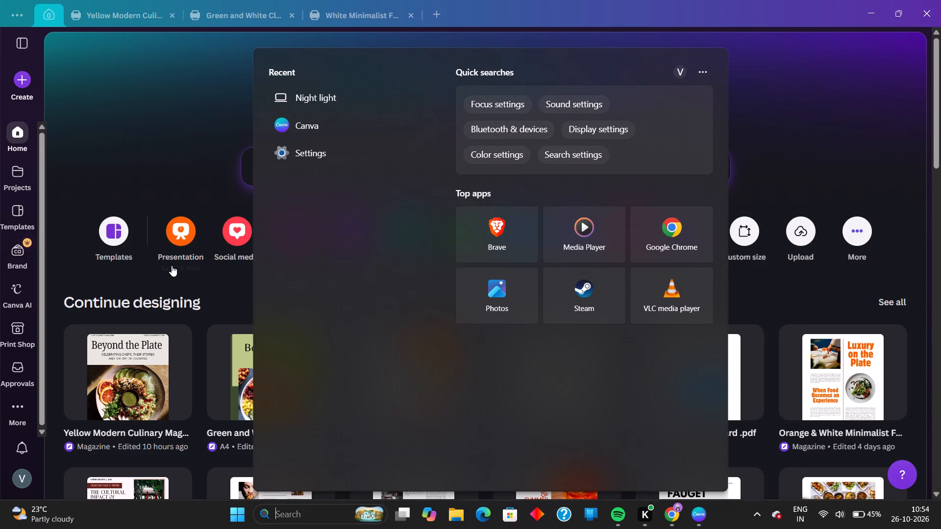
click(186, 165)
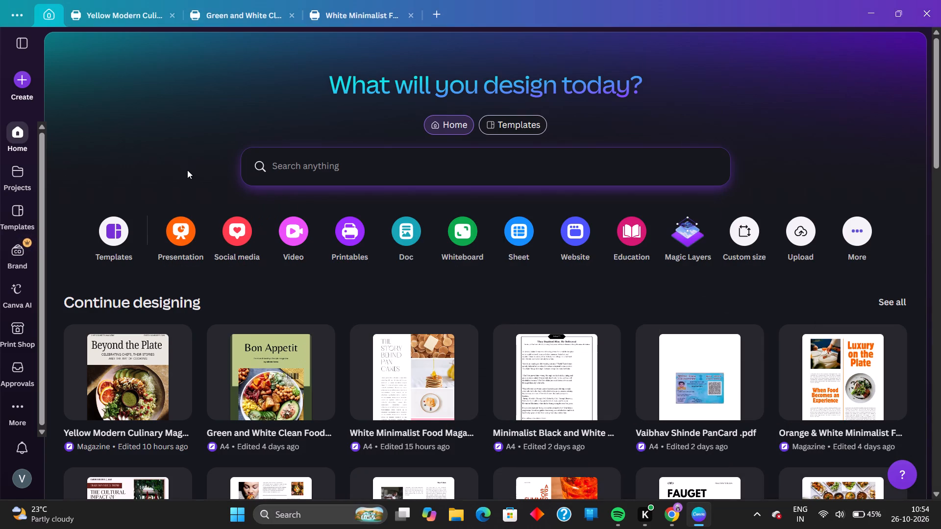
Open the recent Yellow Modern Culinary Magazine design for editing.
double_click(151, 362)
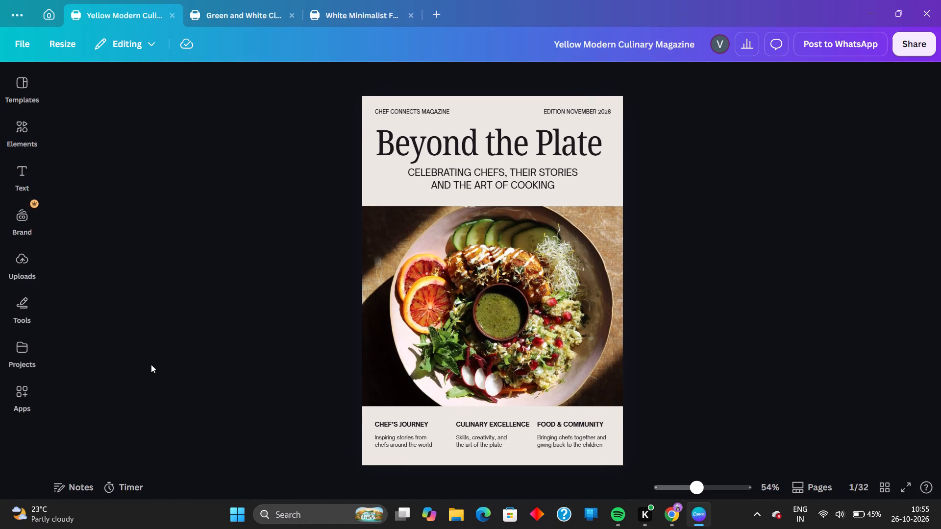
Look through the magazine's opening pages from the Beyond the Plate cover to the Mental Health in Kitchens article.
scroll(468, 299, down, 5)
scroll(673, 296, down, 7)
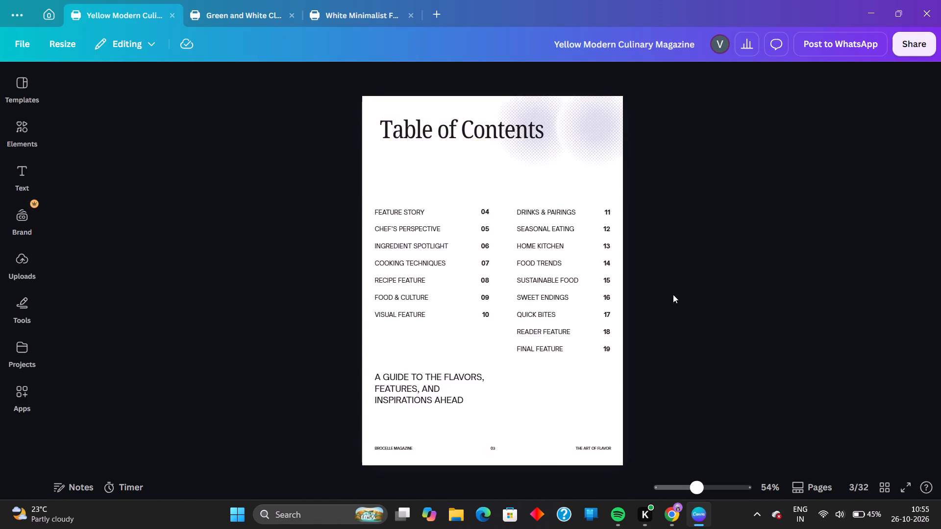
scroll(673, 294, down, 7)
scroll(735, 346, down, 3)
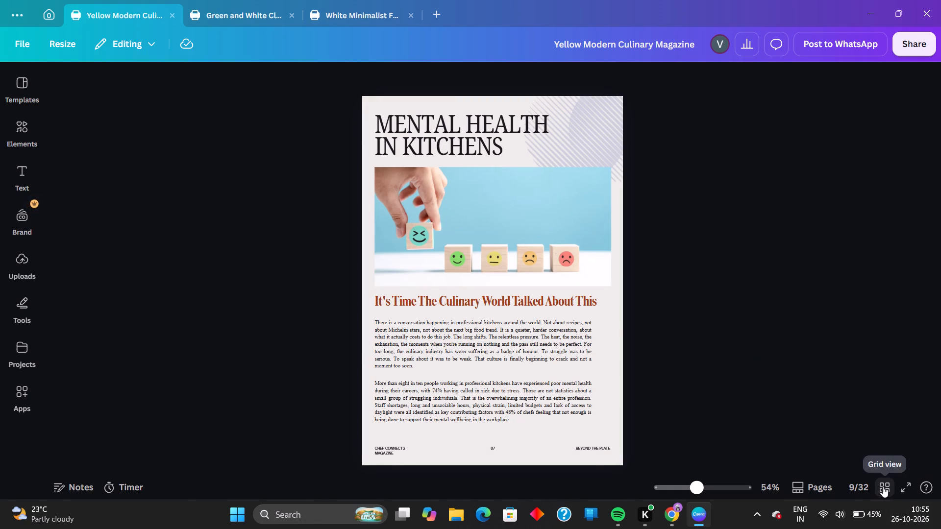
Review all the magazine's pages as a thumbnail grid, checking the articles through to the final pages.
click(884, 486)
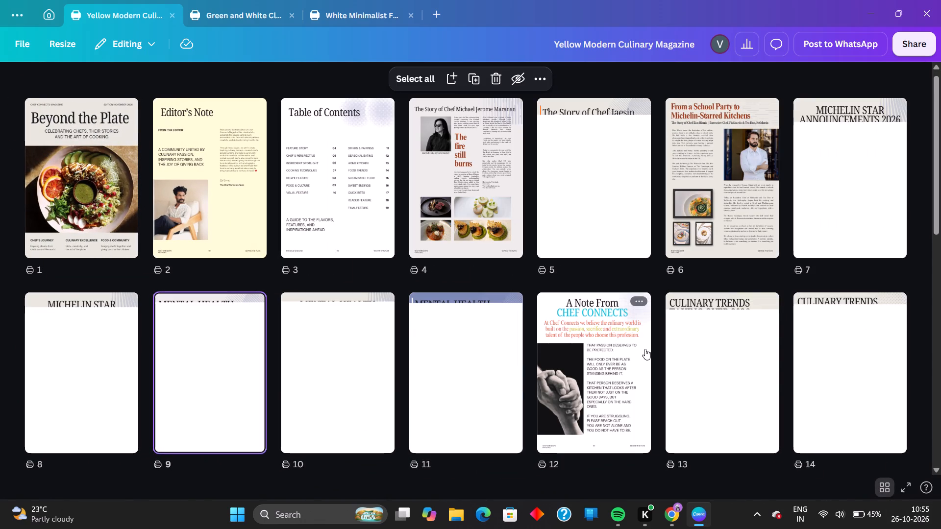
scroll(688, 327, down, 4)
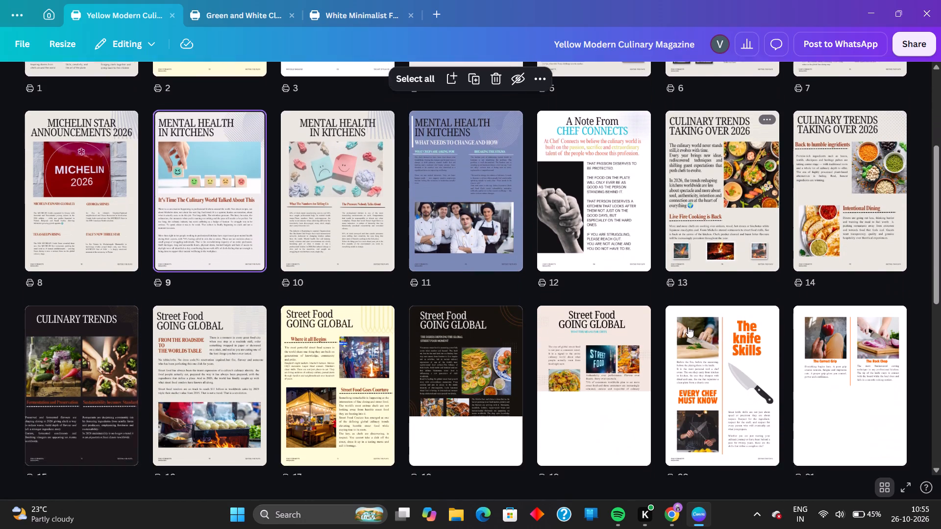
scroll(688, 327, down, 3)
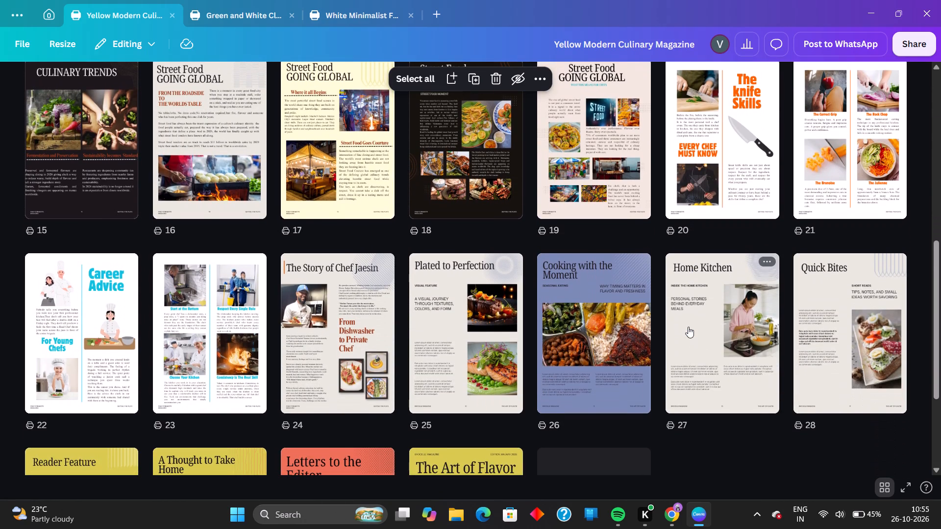
scroll(688, 327, down, 2)
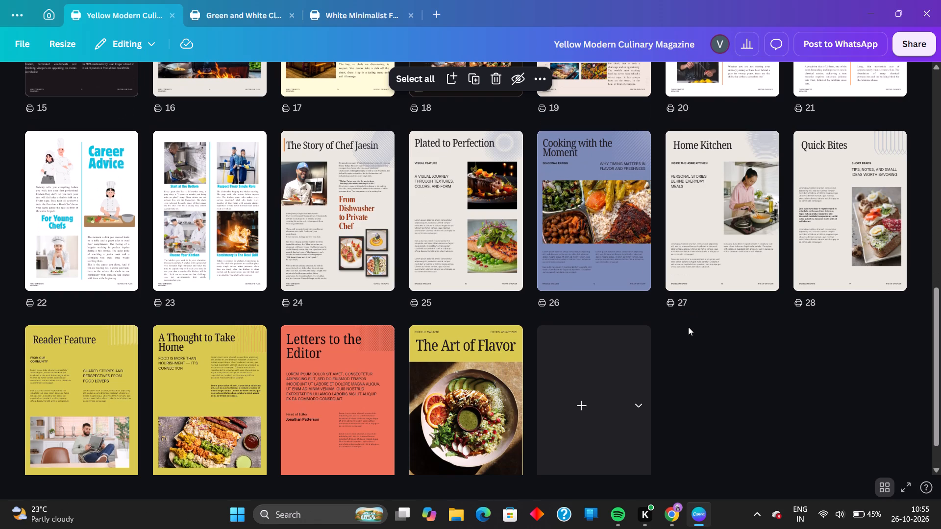
scroll(688, 327, up, 2)
scroll(688, 327, down, 2)
scroll(699, 182, down, 2)
scroll(653, 280, up, 4)
scroll(654, 275, down, 1)
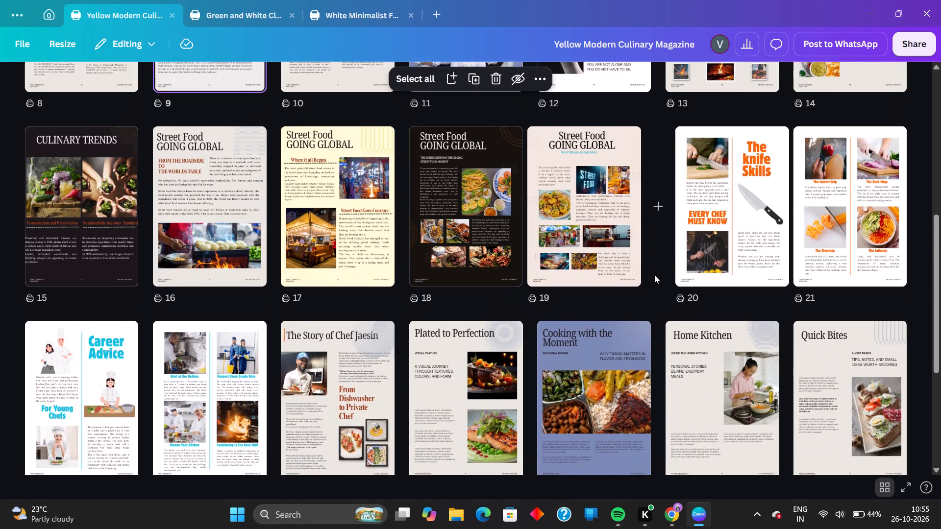
scroll(654, 275, down, 1)
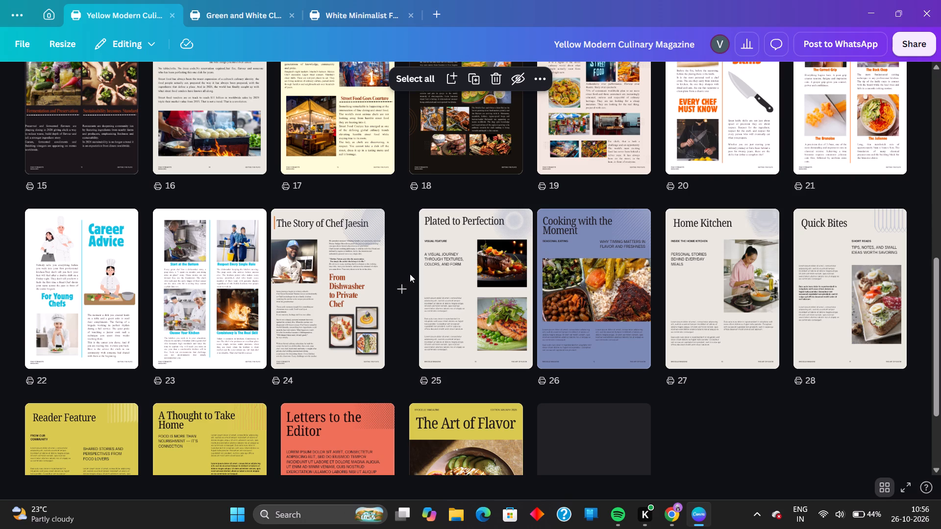
scroll(461, 268, down, 4)
scroll(461, 268, up, 4)
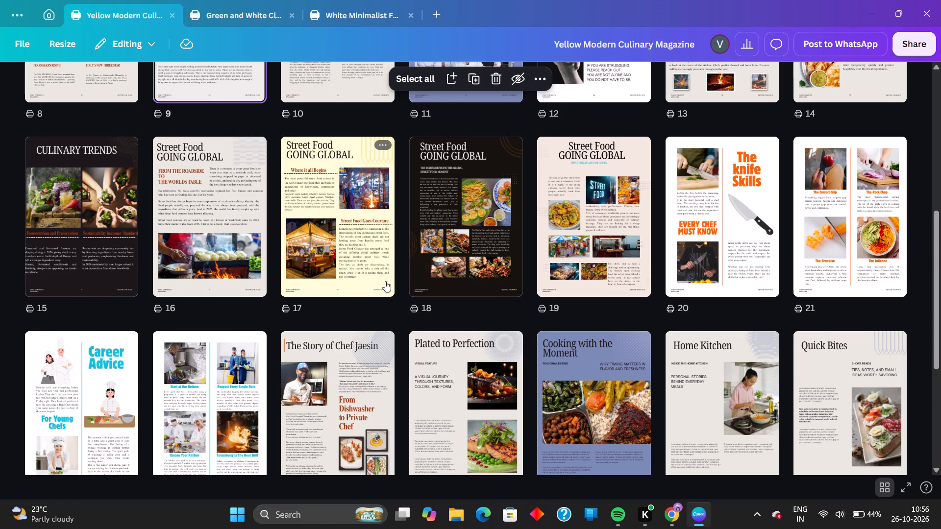
scroll(389, 272, down, 2)
scroll(489, 220, down, 2)
scroll(551, 217, up, 1)
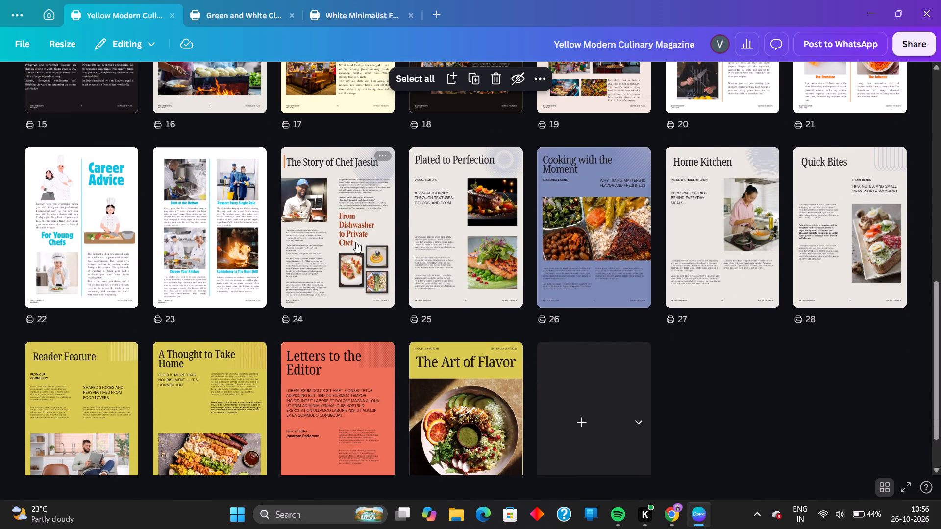
Open page 24, "The Story of Chef Jaesin", in the single-page editing view.
click(336, 245)
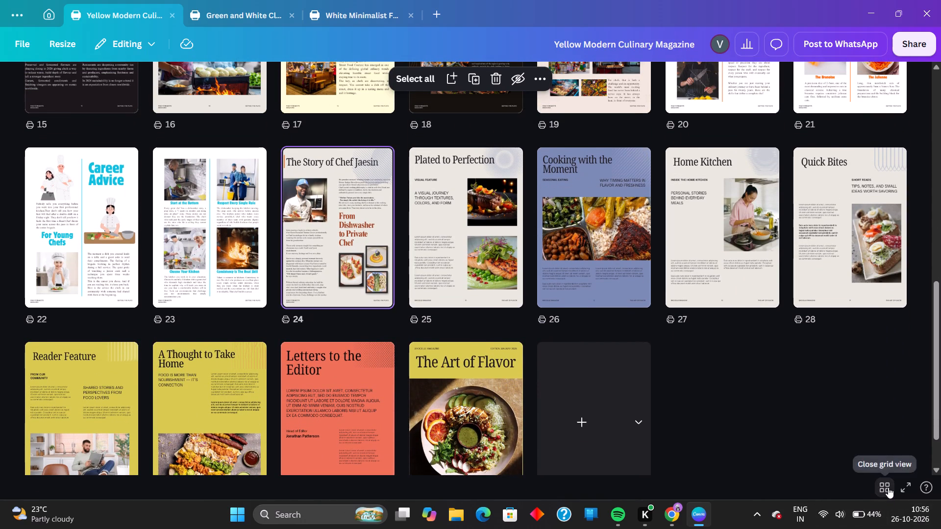
click(888, 487)
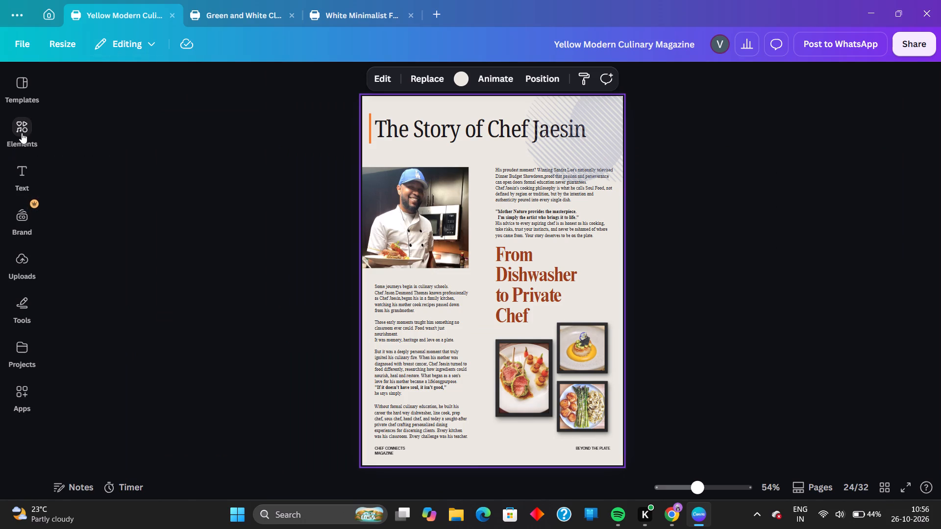
Search the magazine templates for "food festival".
click(23, 132)
click(26, 85)
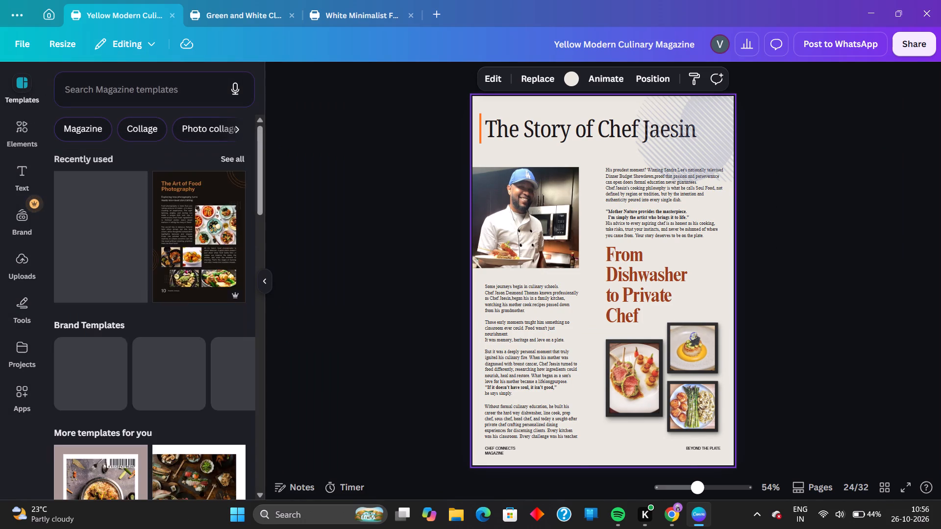
click(100, 93)
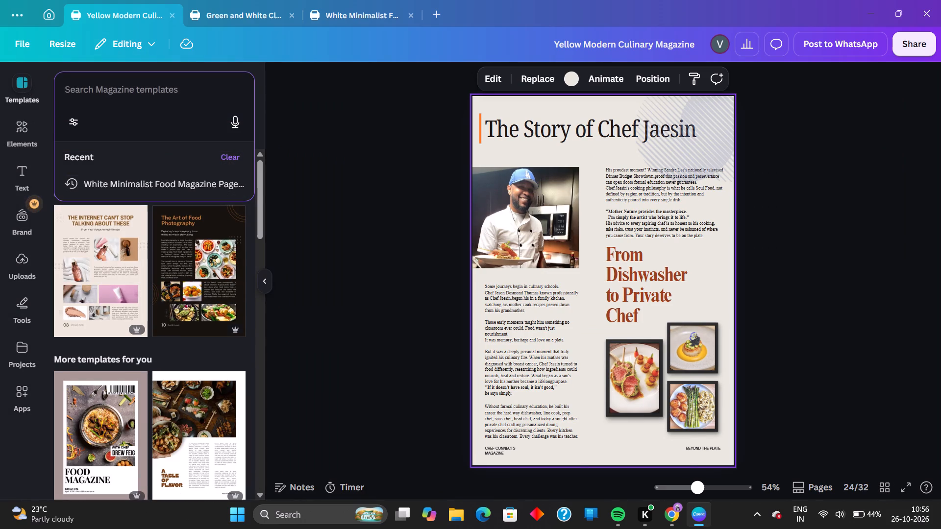
key(Escape)
key(grave)
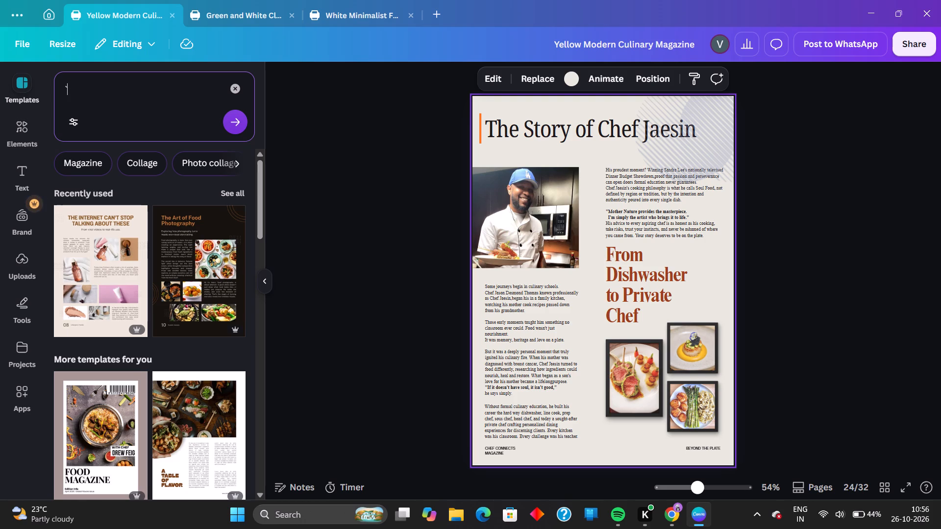
key(BackSpace)
text(food f)
key(s)
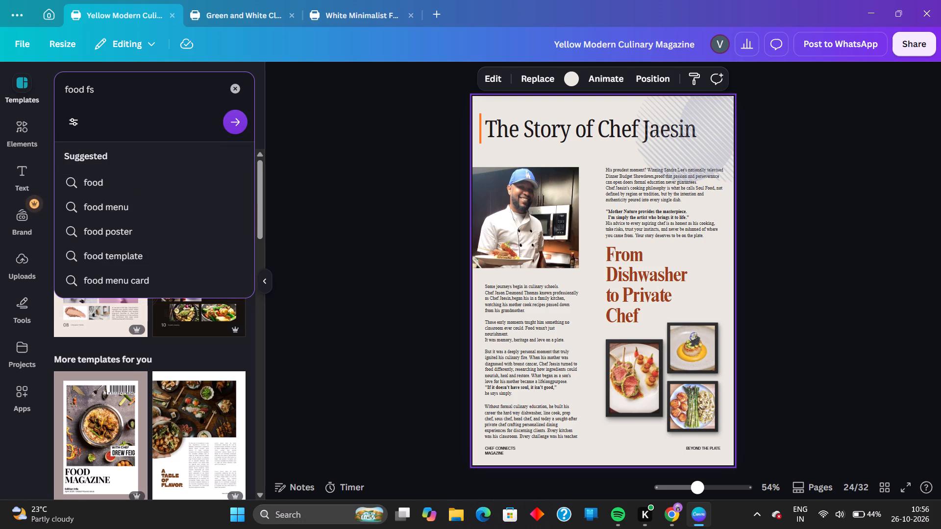
key(BackSpace)
text(estival)
key(Return)
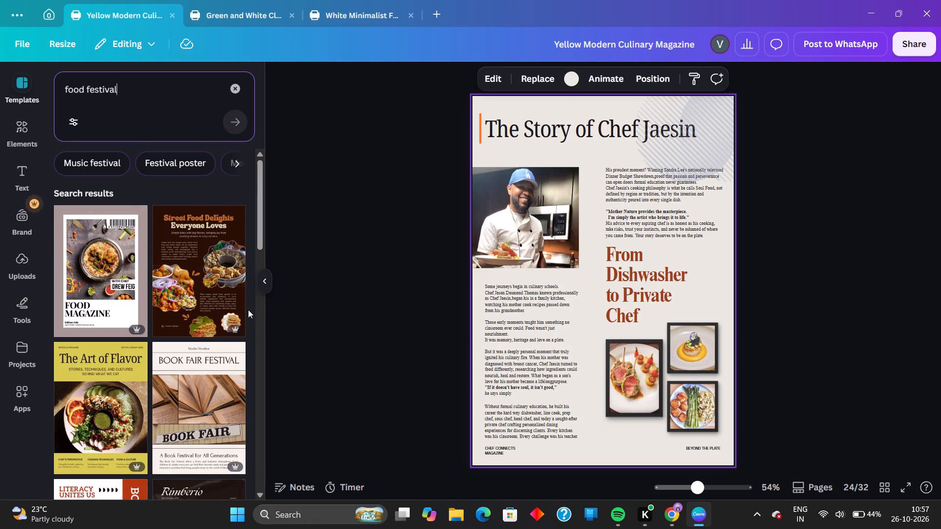
Look through the "food festival" template results for a page layout suited to a food festival article.
scroll(248, 309, down, 3)
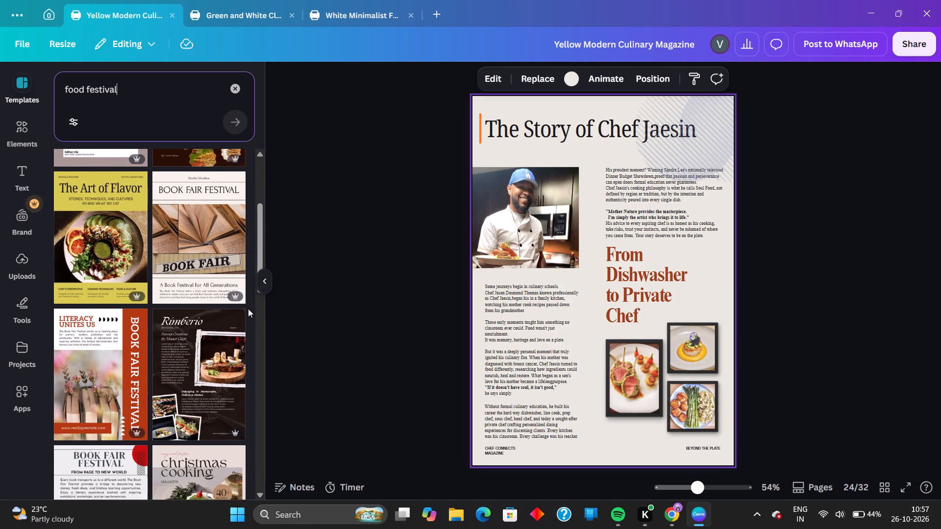
scroll(248, 309, down, 5)
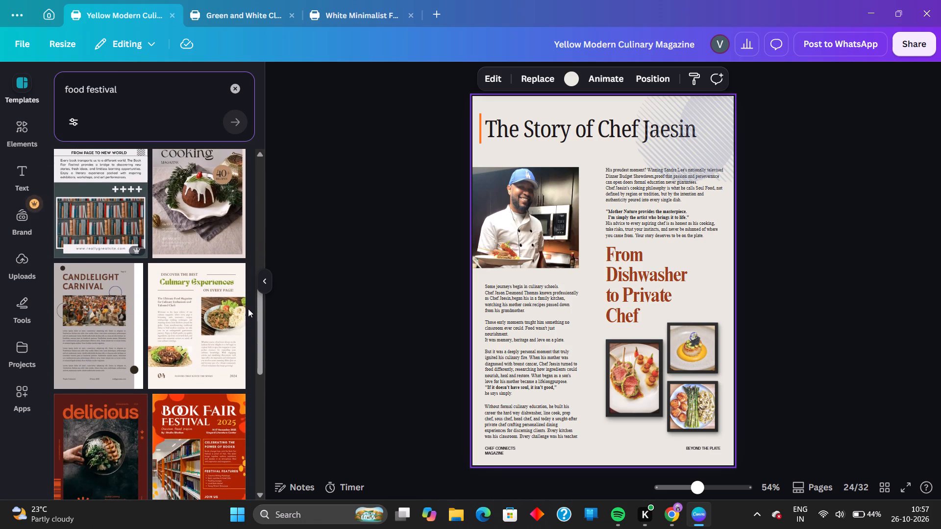
scroll(248, 309, down, 4)
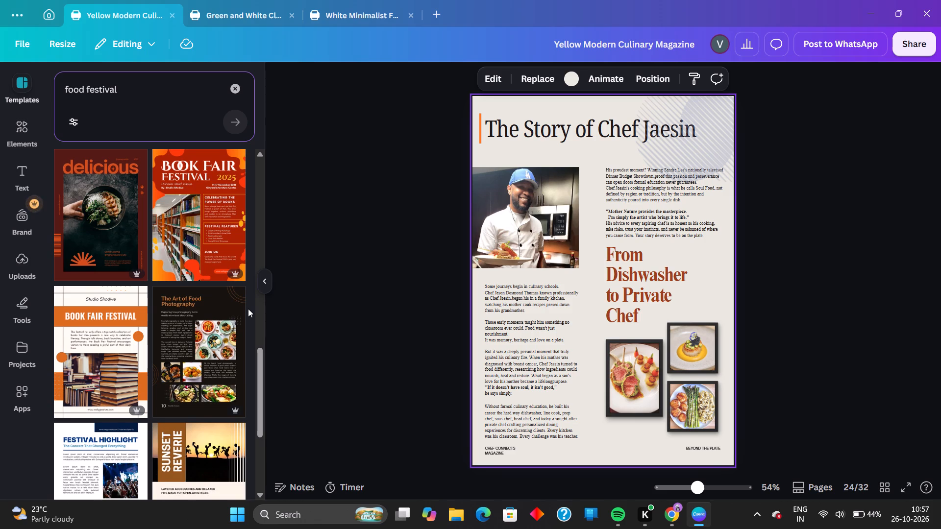
scroll(248, 309, down, 4)
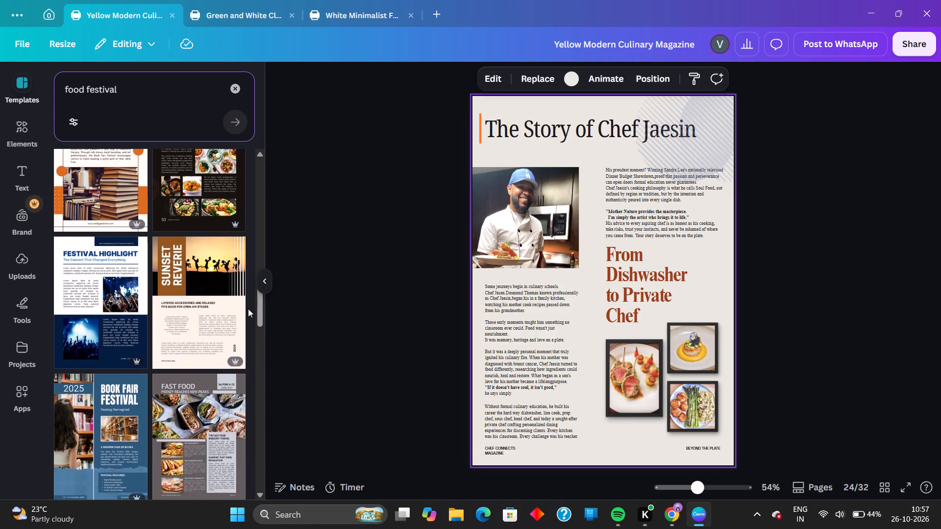
scroll(248, 309, down, 5)
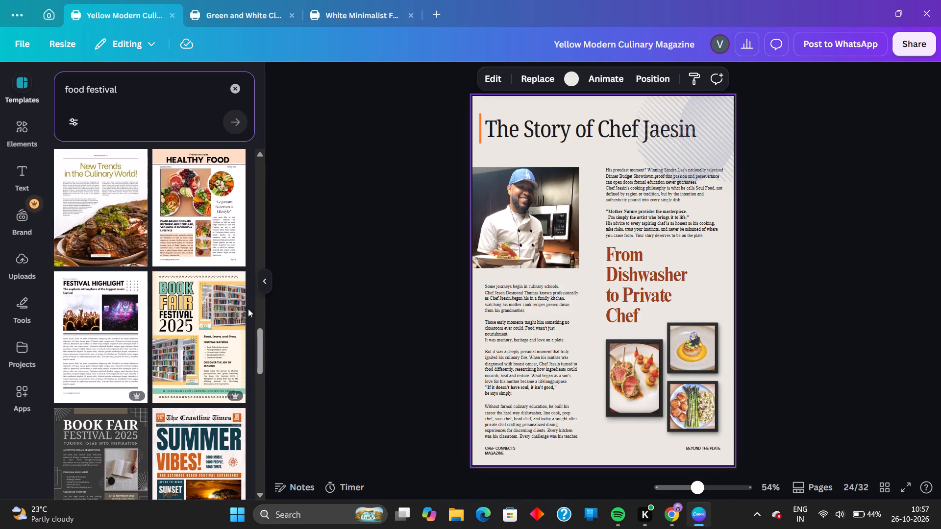
scroll(248, 309, down, 6)
scroll(248, 308, up, 1)
scroll(248, 308, down, 8)
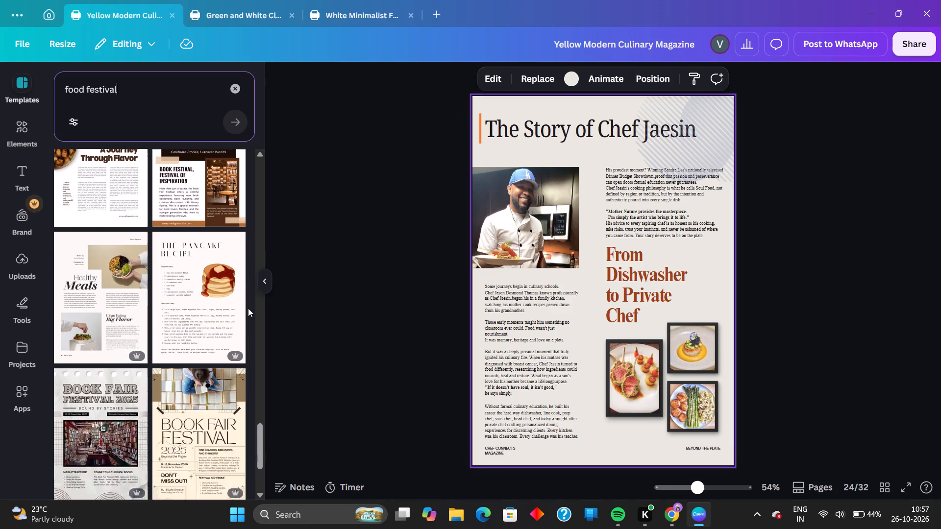
scroll(248, 308, down, 4)
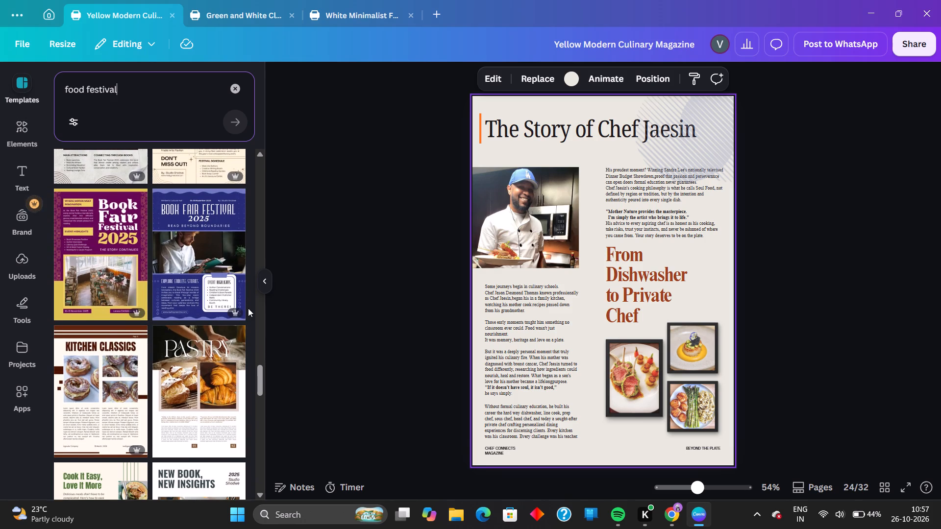
scroll(248, 308, down, 3)
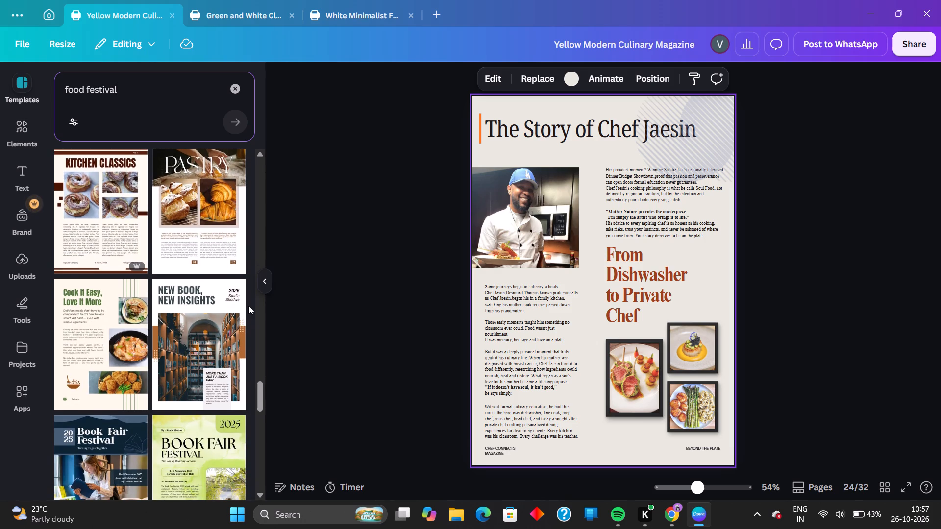
scroll(248, 306, down, 3)
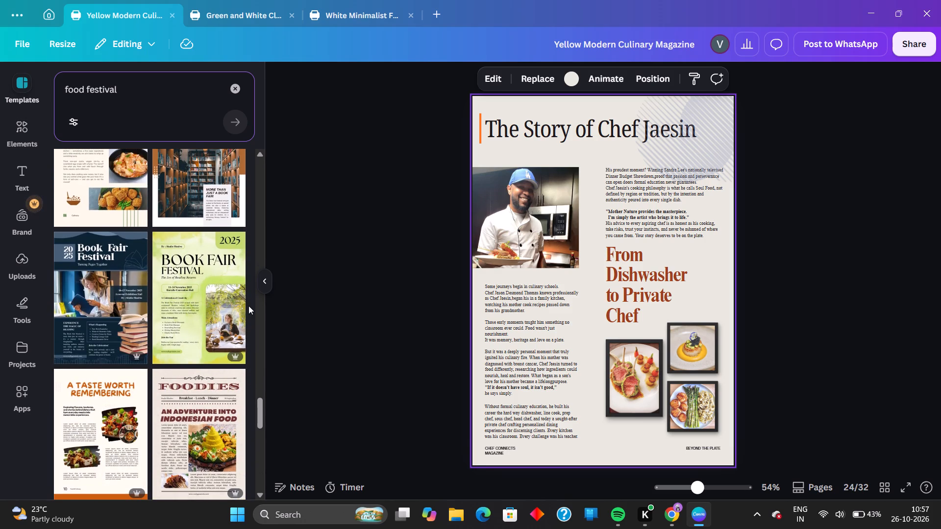
scroll(248, 306, down, 4)
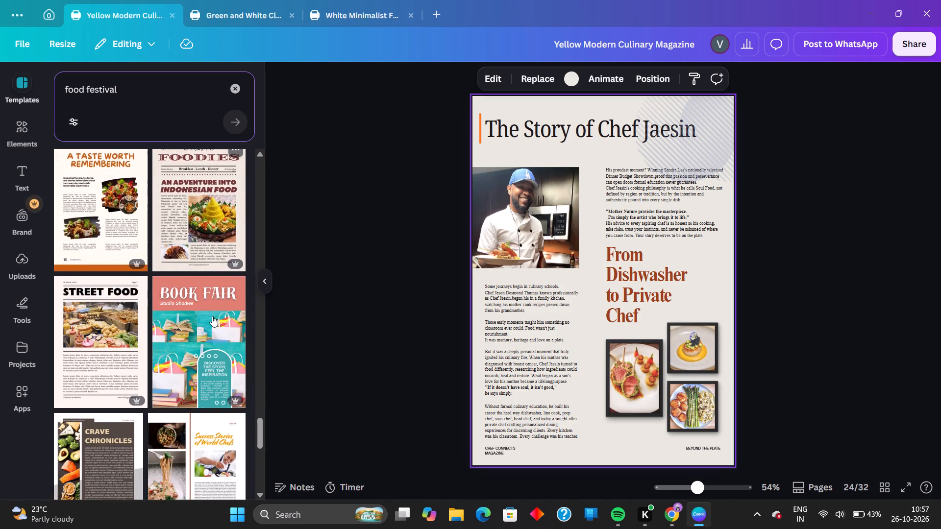
scroll(212, 316, down, 3)
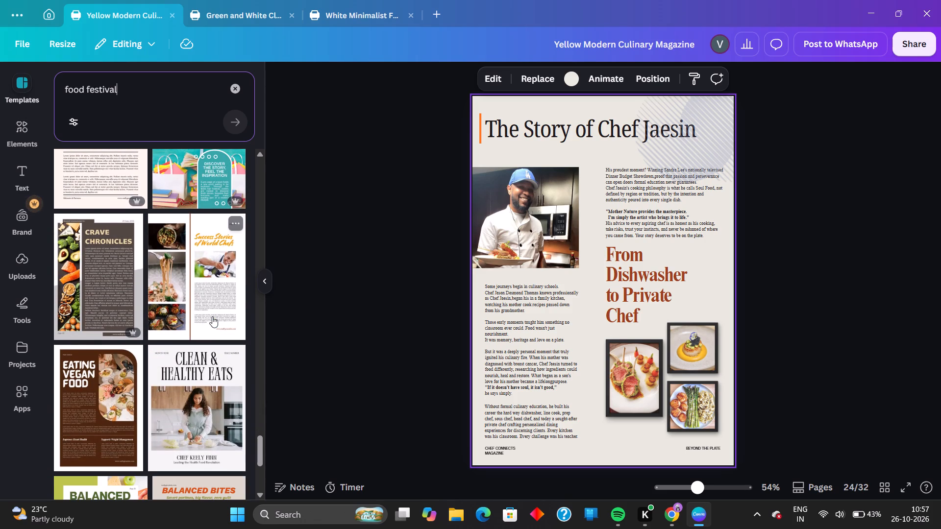
scroll(212, 316, down, 2)
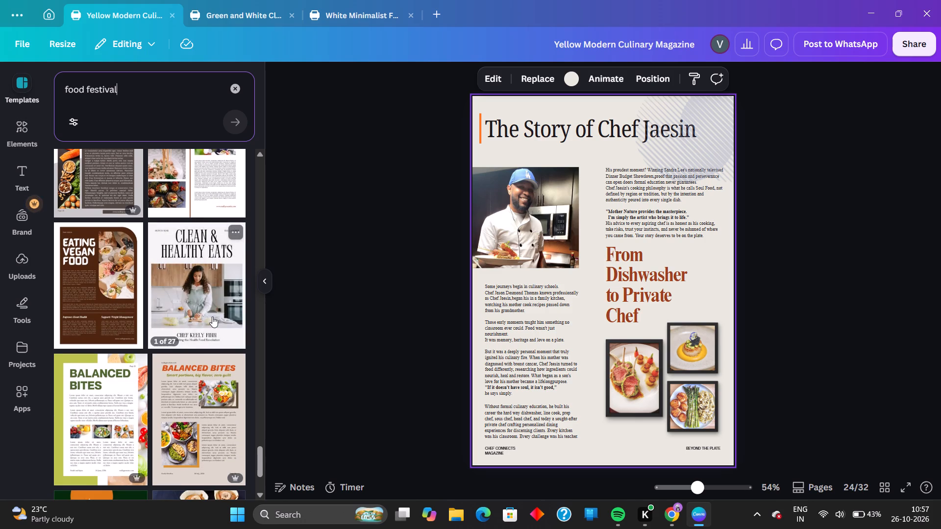
scroll(212, 316, down, 5)
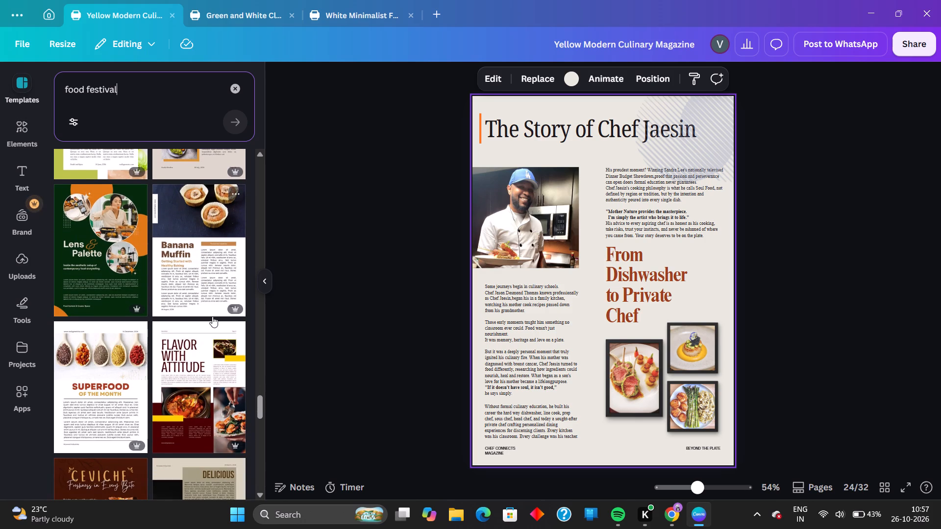
scroll(212, 316, down, 2)
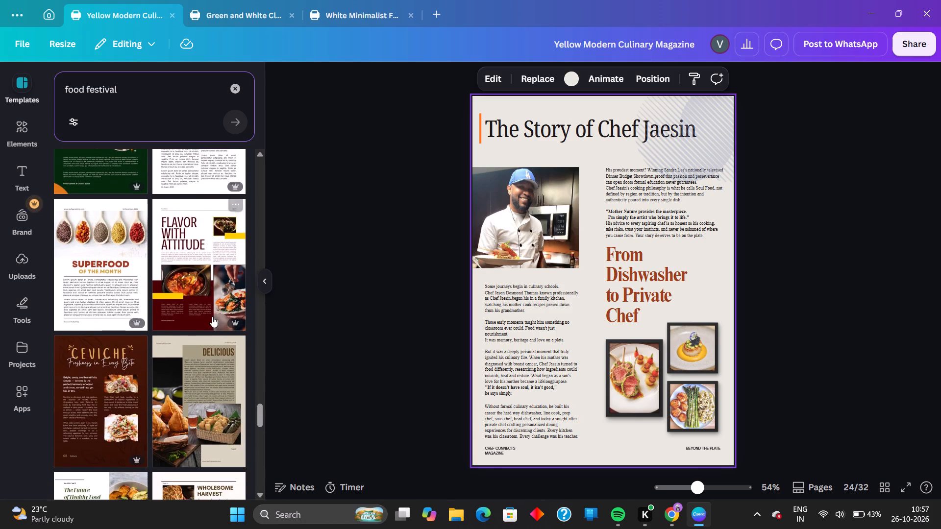
scroll(212, 316, down, 2)
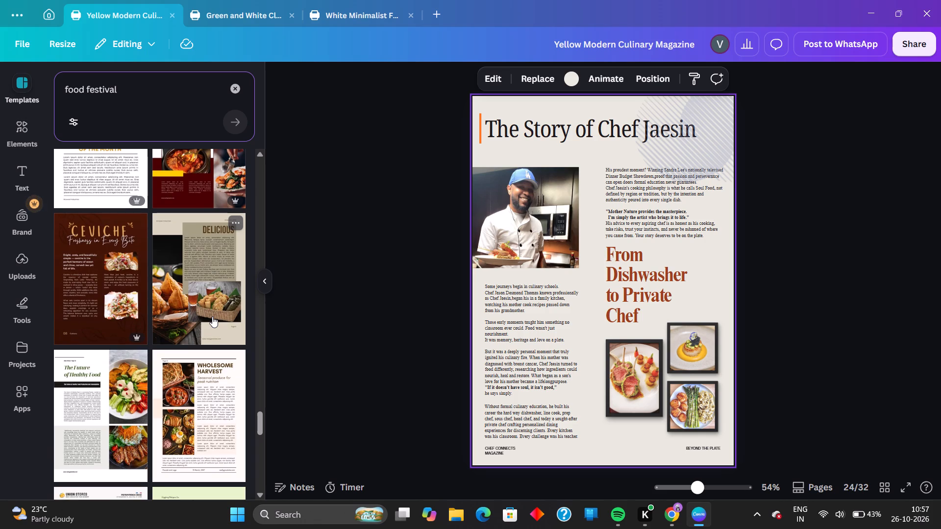
scroll(212, 316, down, 3)
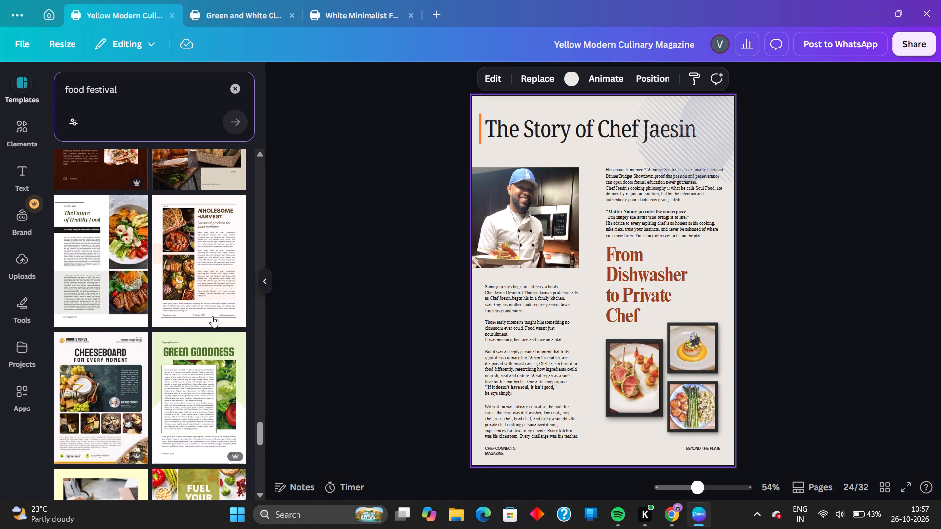
scroll(212, 316, down, 3)
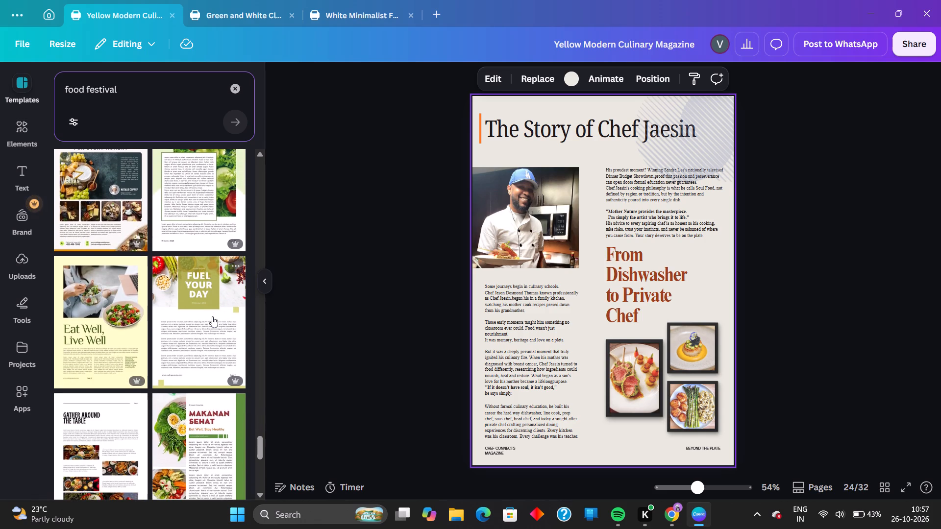
scroll(212, 316, down, 9)
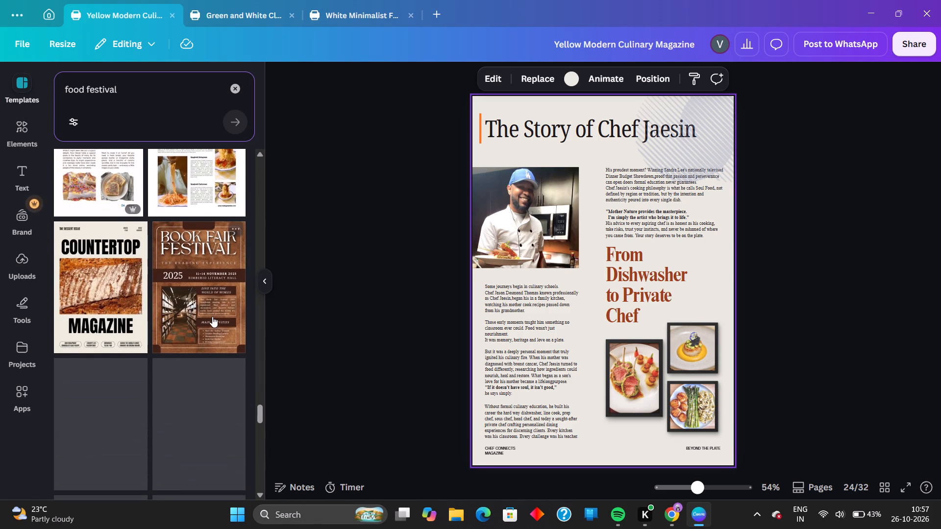
scroll(212, 316, down, 3)
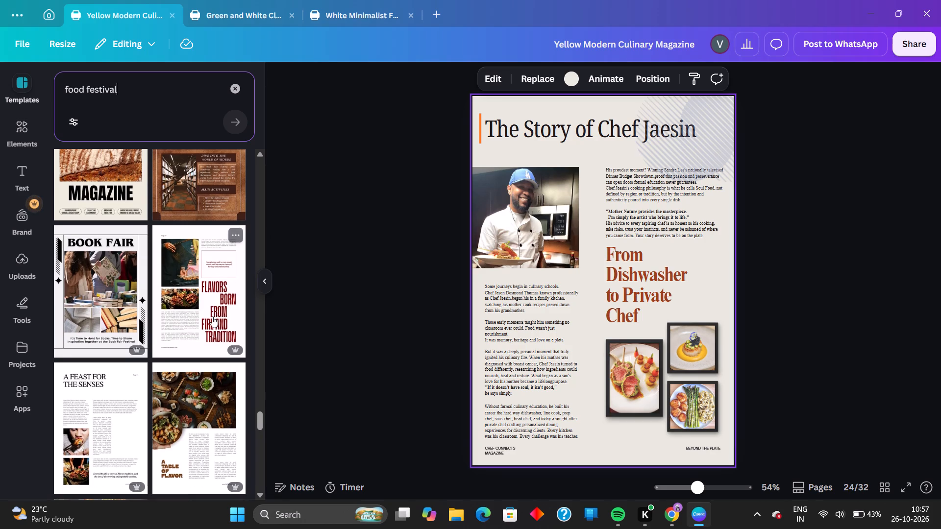
scroll(212, 316, down, 4)
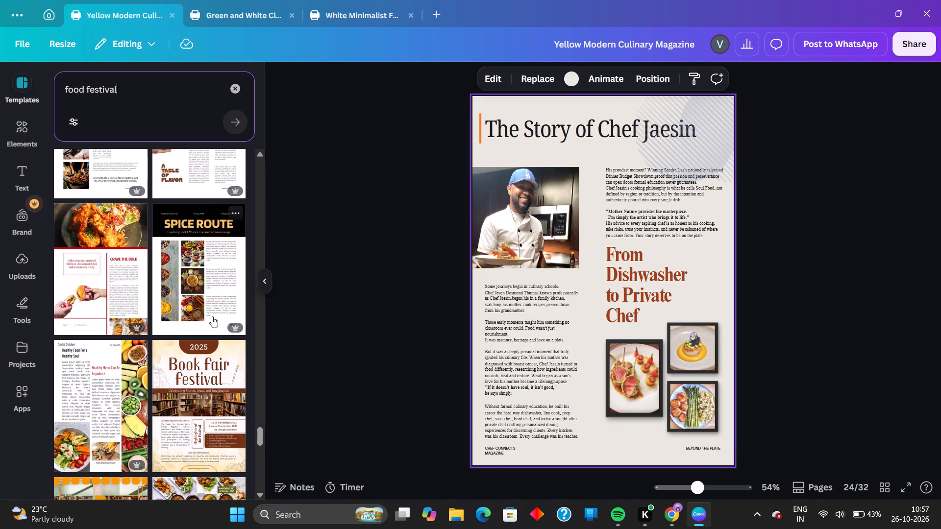
scroll(212, 316, down, 4)
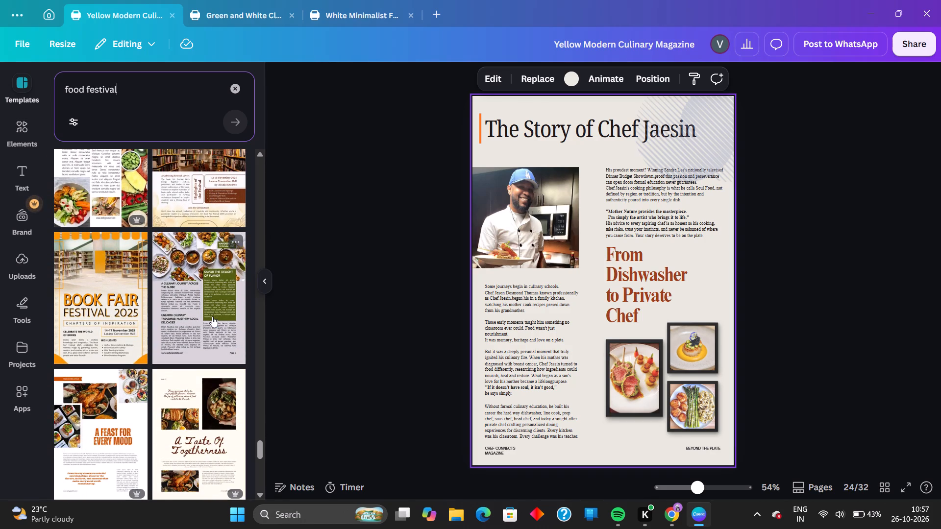
scroll(212, 316, down, 3)
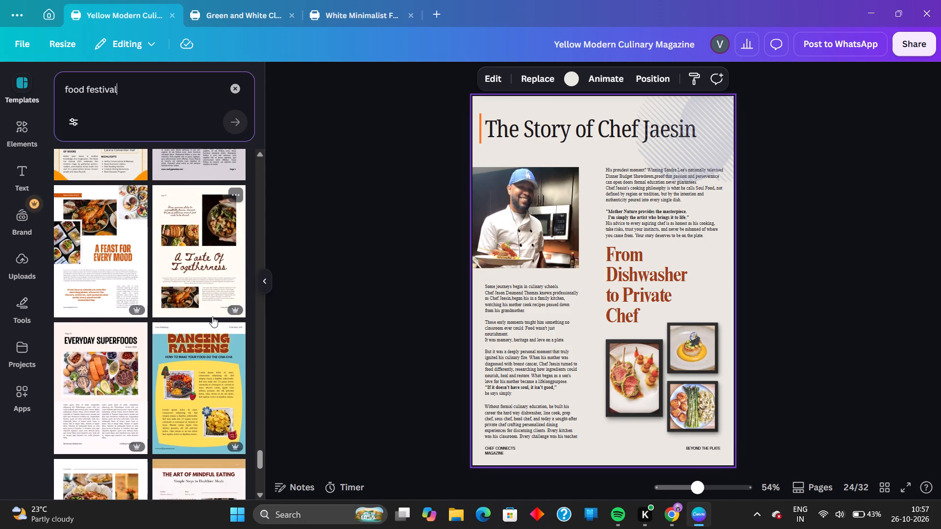
scroll(212, 316, down, 2)
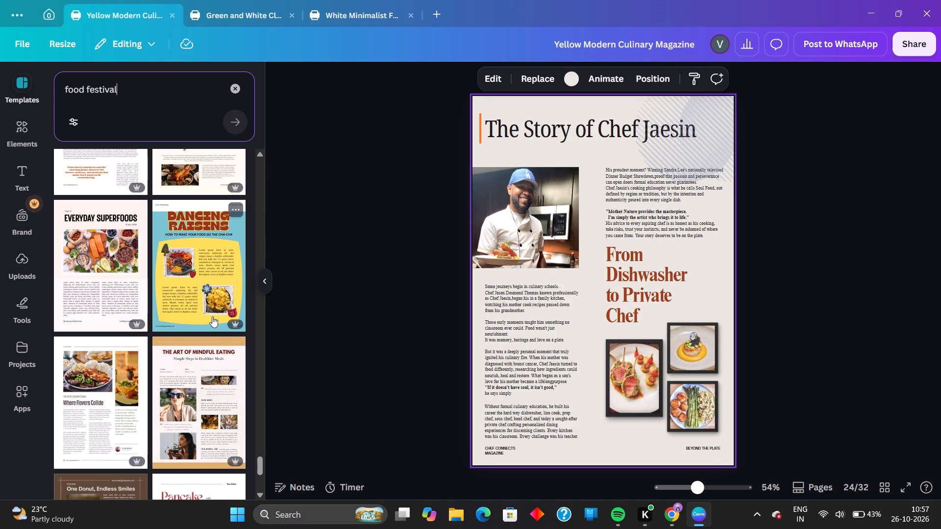
scroll(212, 316, down, 3)
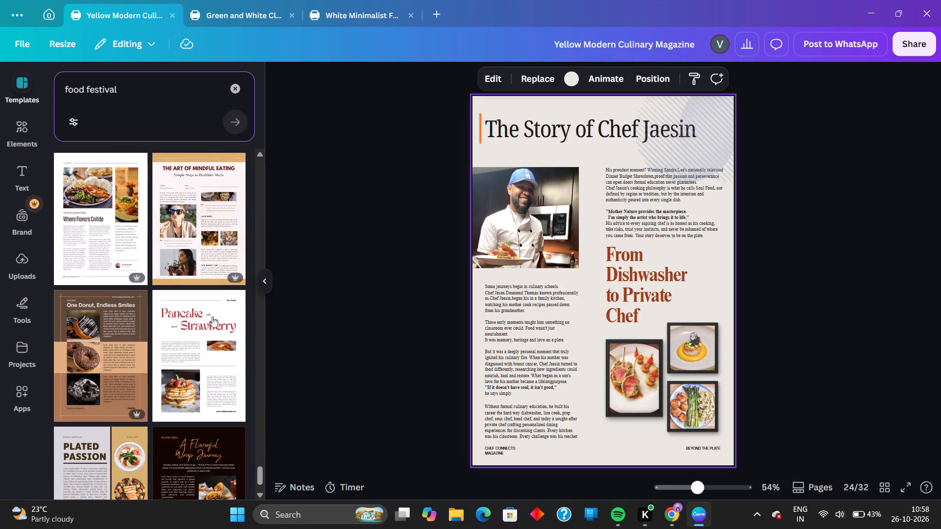
scroll(212, 316, down, 3)
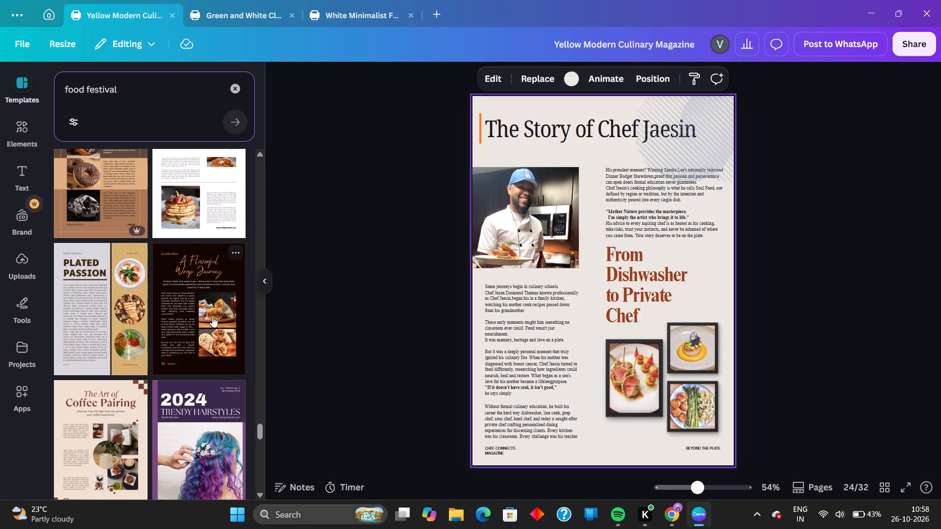
scroll(212, 316, down, 2)
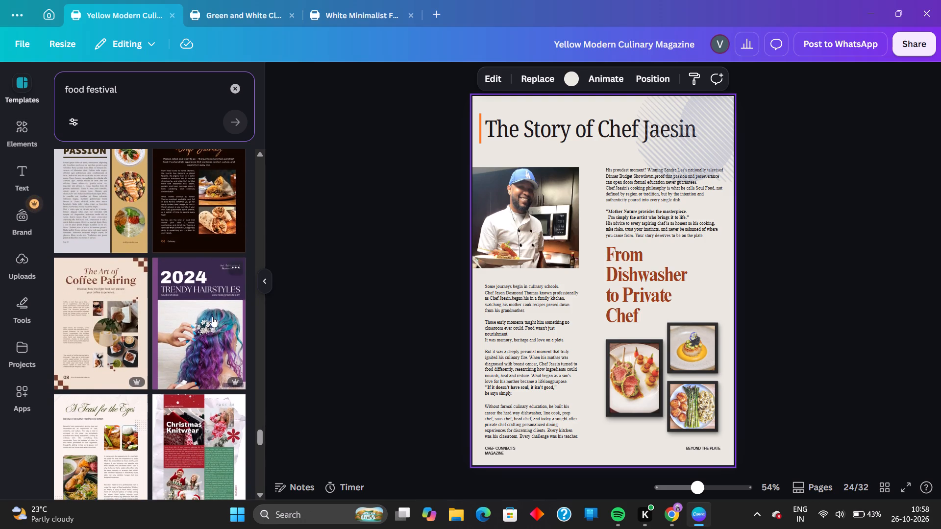
scroll(212, 316, down, 3)
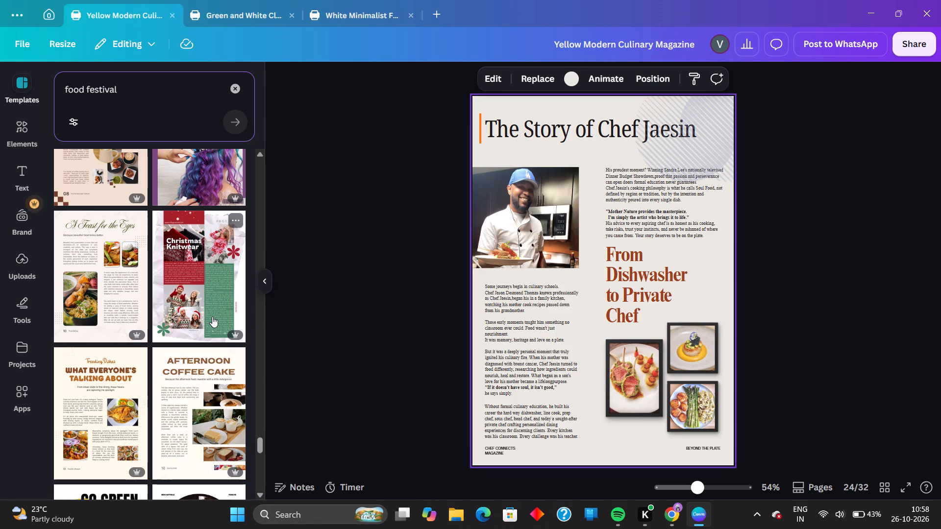
scroll(212, 316, down, 1)
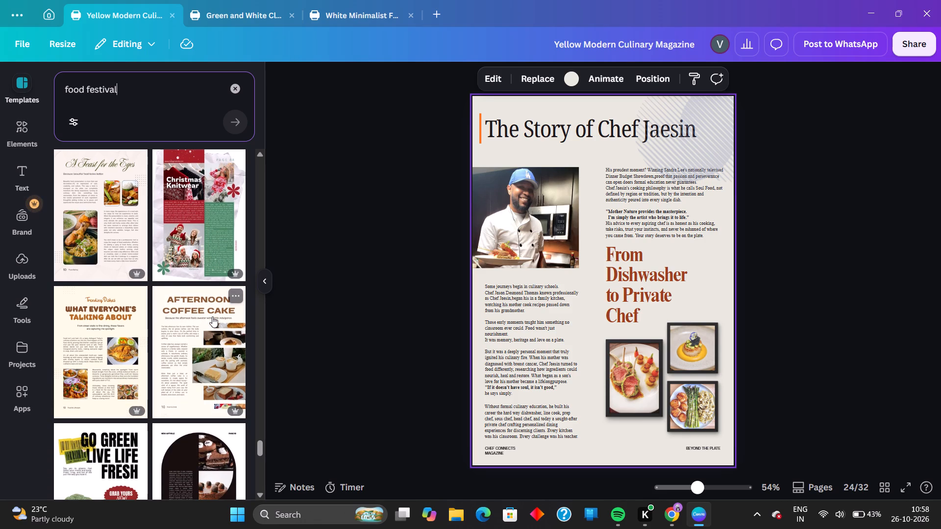
scroll(212, 316, down, 1)
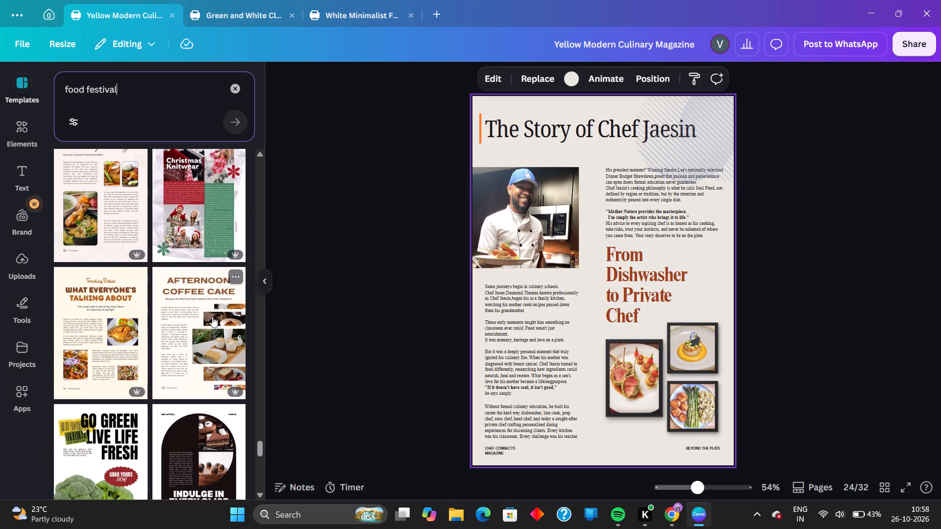
scroll(212, 316, down, 3)
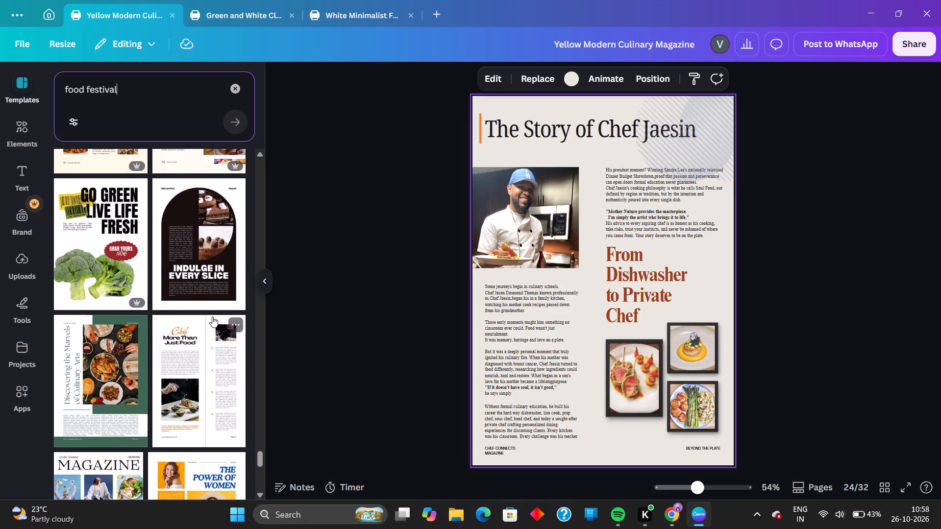
scroll(212, 316, down, 2)
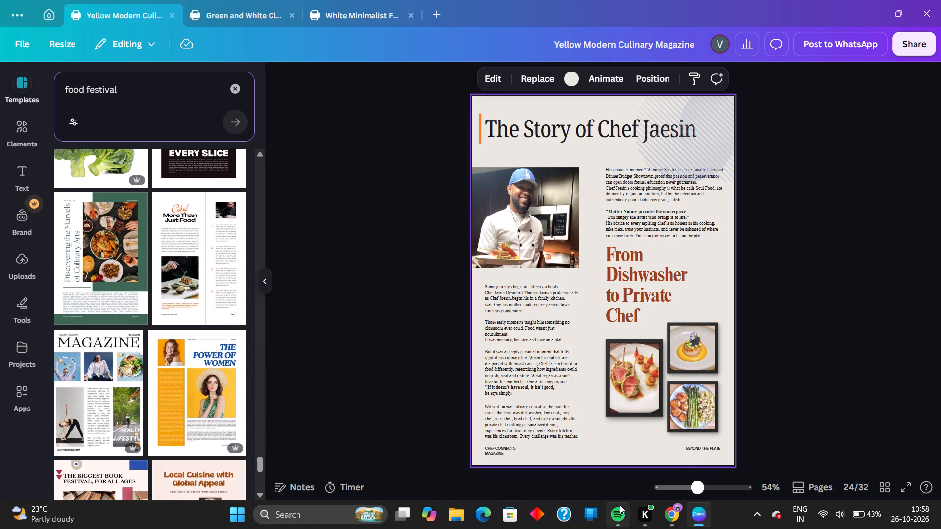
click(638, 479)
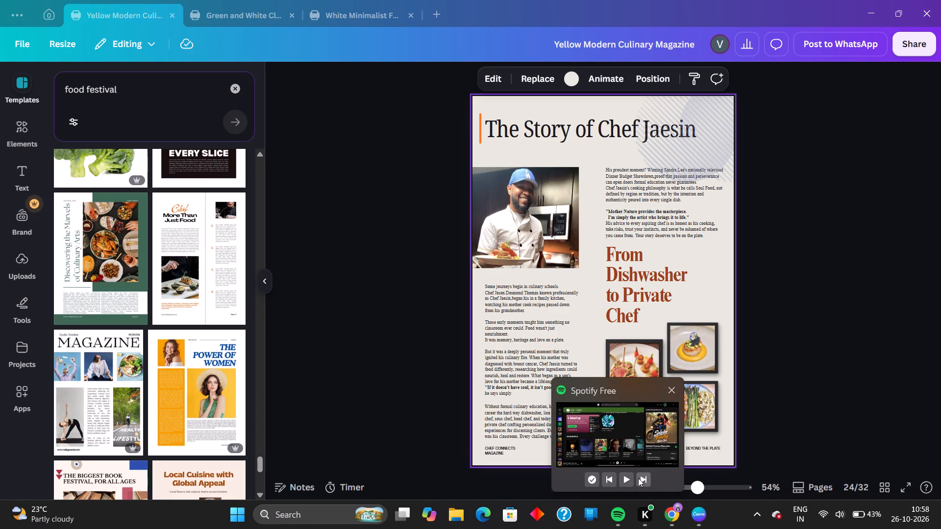
Find the "The Most Popular Diets Everyone's Talking About" template among the food festival results and add it as a new page.
scroll(153, 343, down, 3)
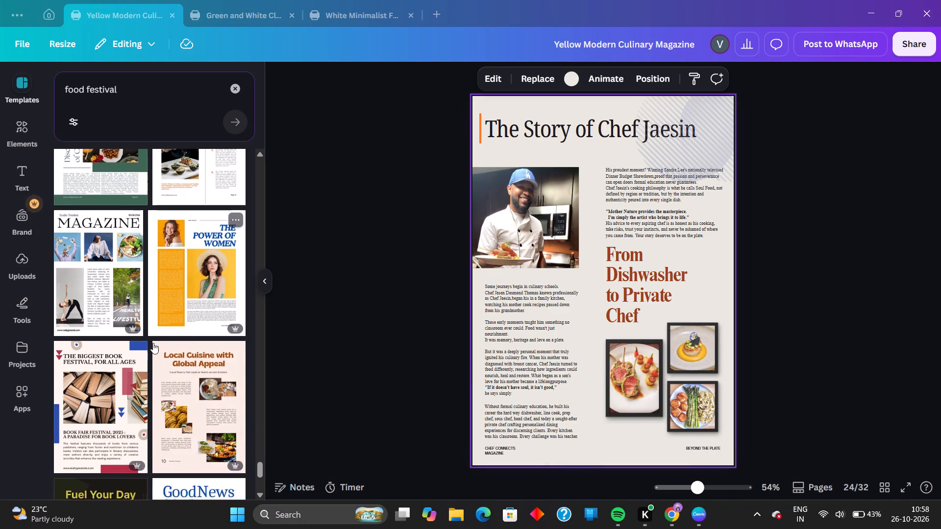
scroll(154, 342, down, 6)
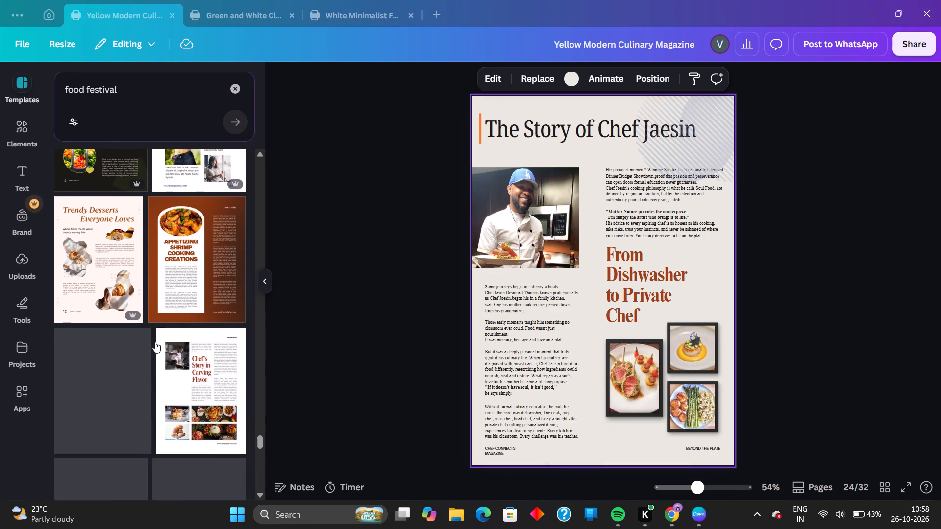
scroll(155, 342, down, 2)
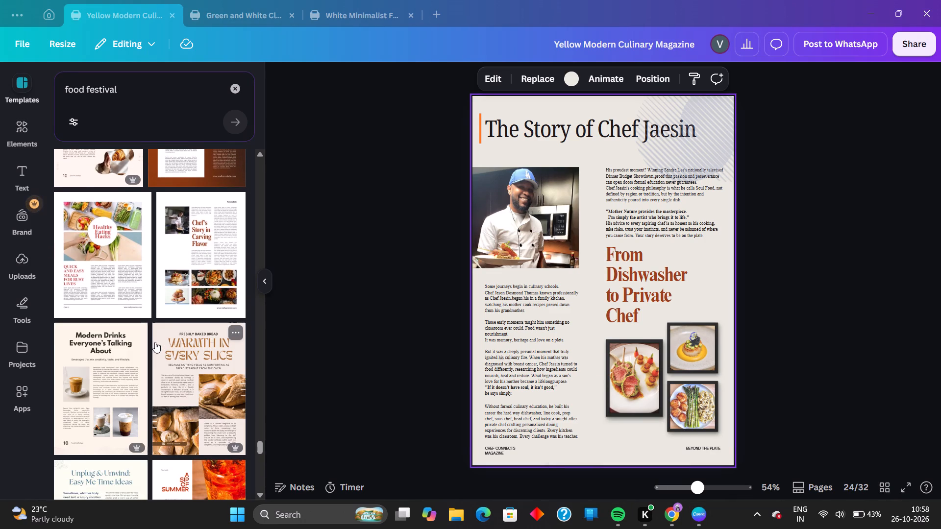
scroll(155, 342, down, 3)
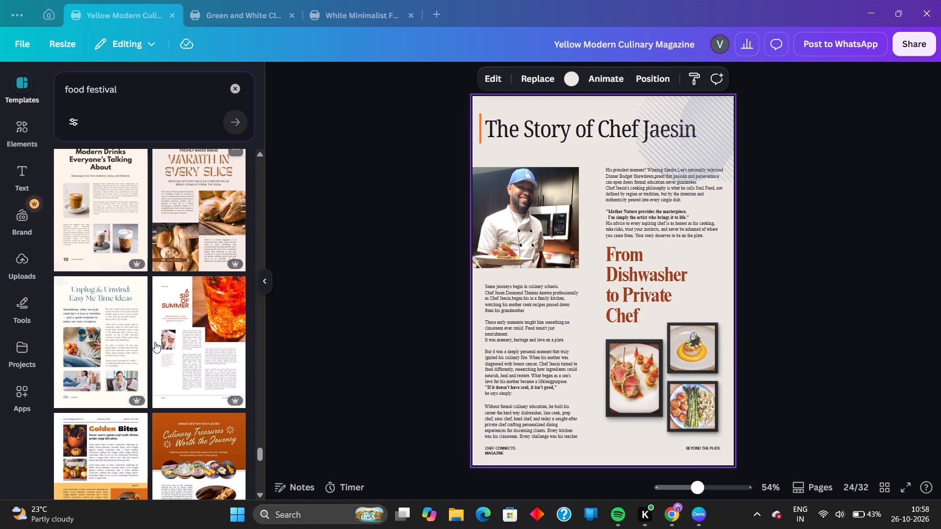
scroll(155, 342, down, 1)
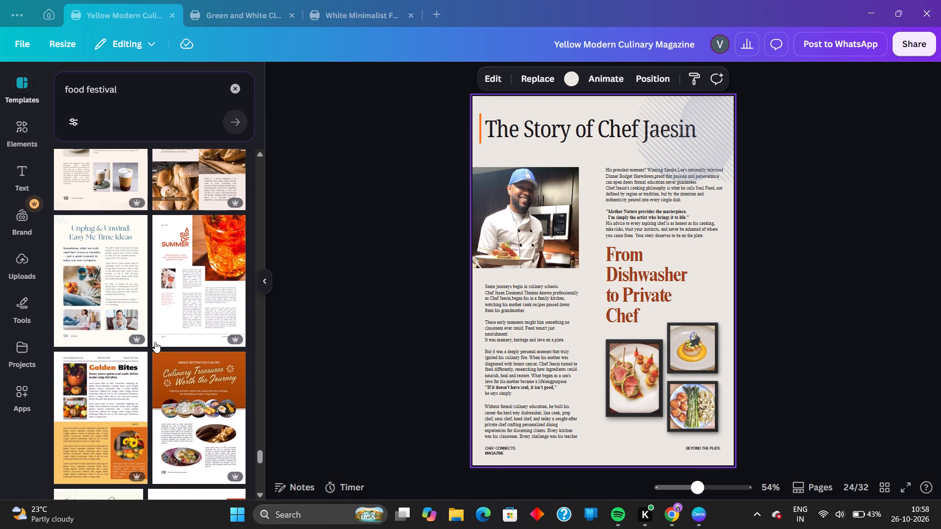
scroll(155, 342, down, 6)
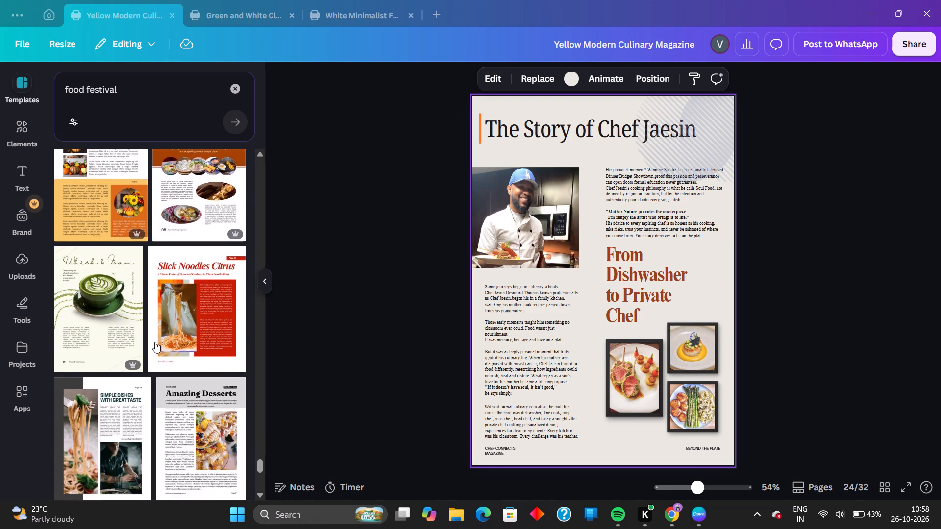
scroll(155, 342, down, 2)
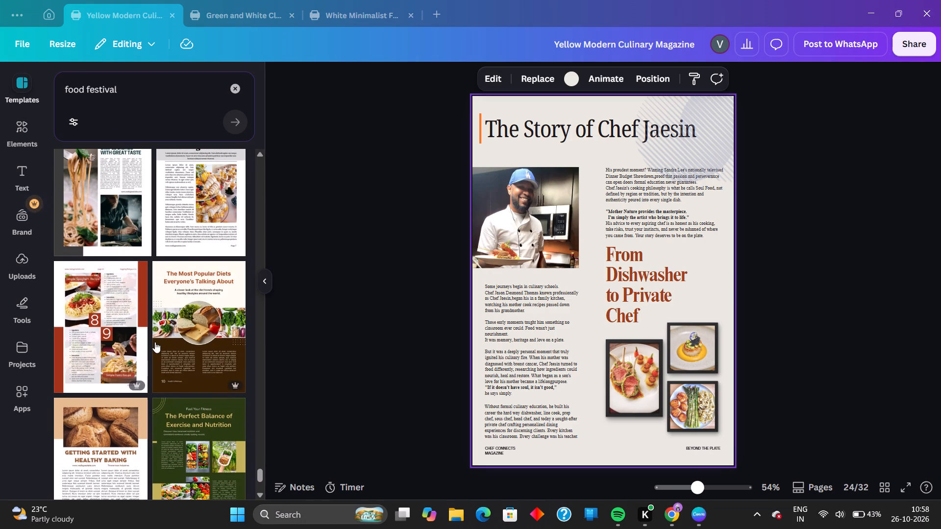
click(194, 335)
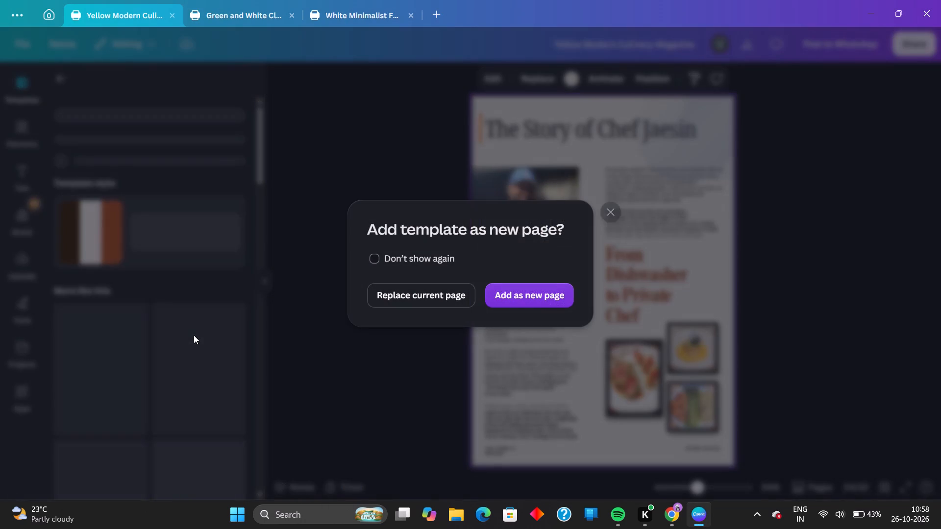
click(554, 300)
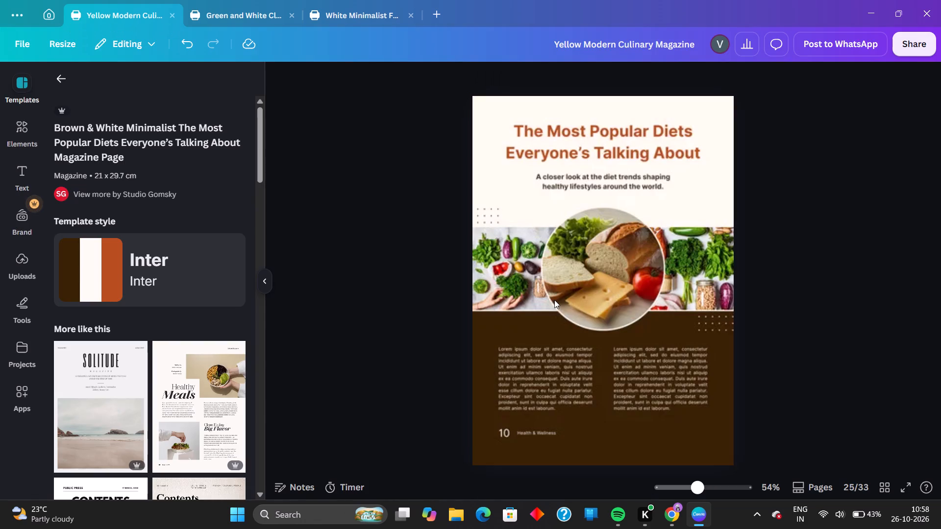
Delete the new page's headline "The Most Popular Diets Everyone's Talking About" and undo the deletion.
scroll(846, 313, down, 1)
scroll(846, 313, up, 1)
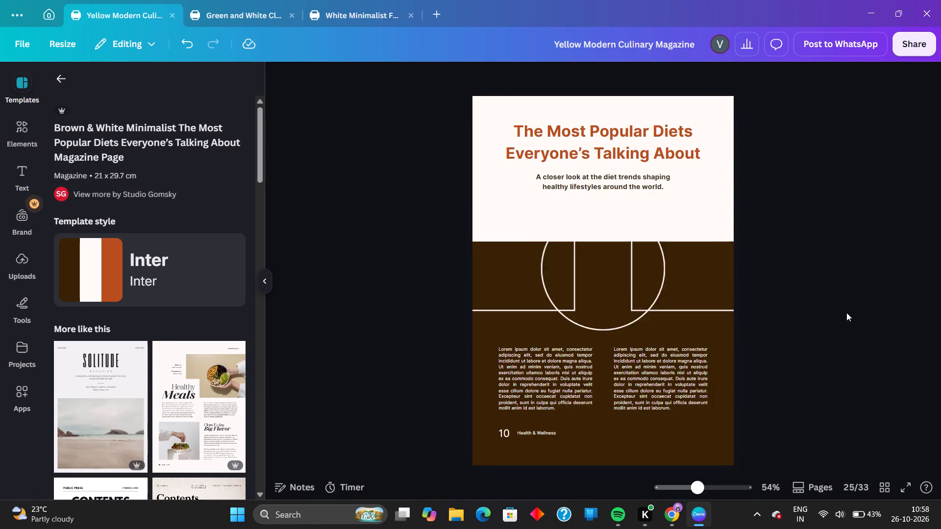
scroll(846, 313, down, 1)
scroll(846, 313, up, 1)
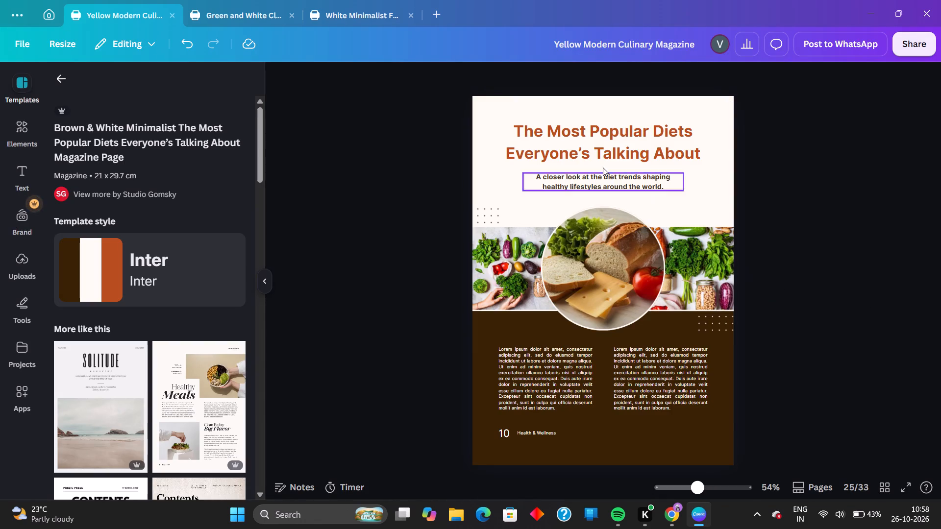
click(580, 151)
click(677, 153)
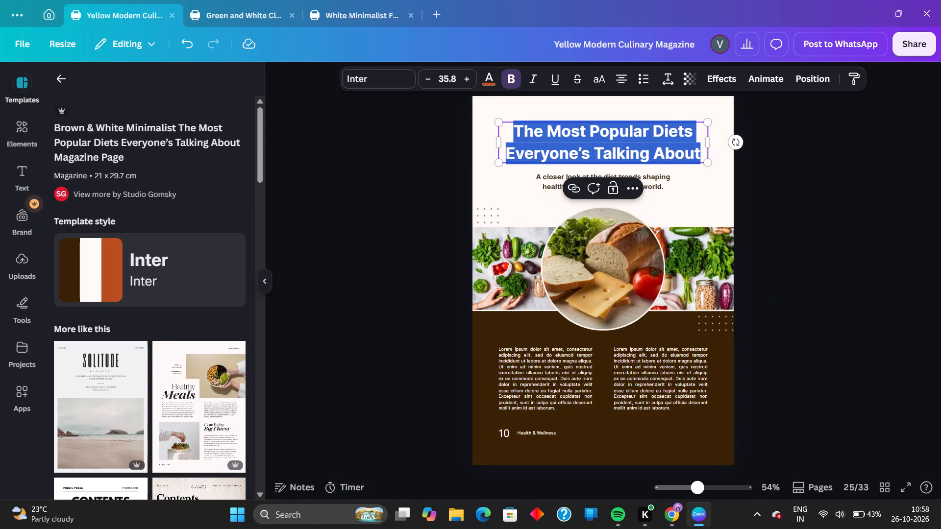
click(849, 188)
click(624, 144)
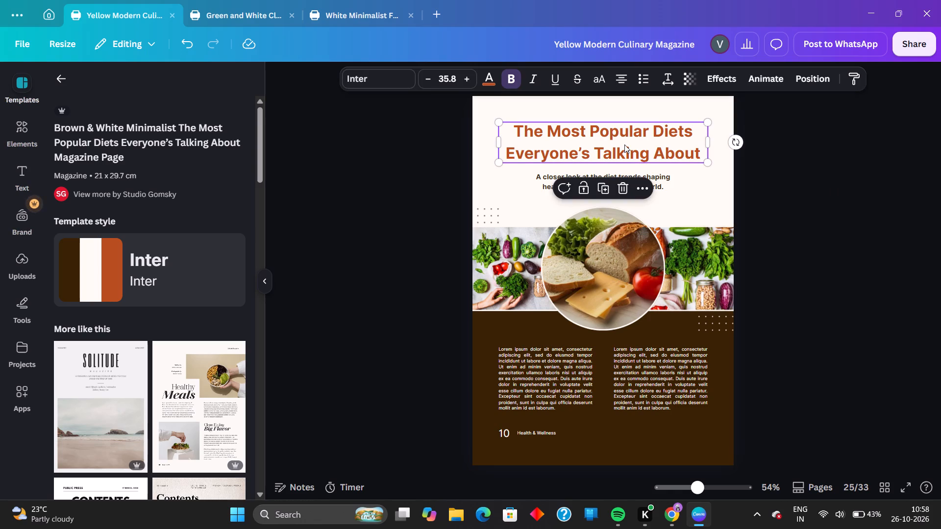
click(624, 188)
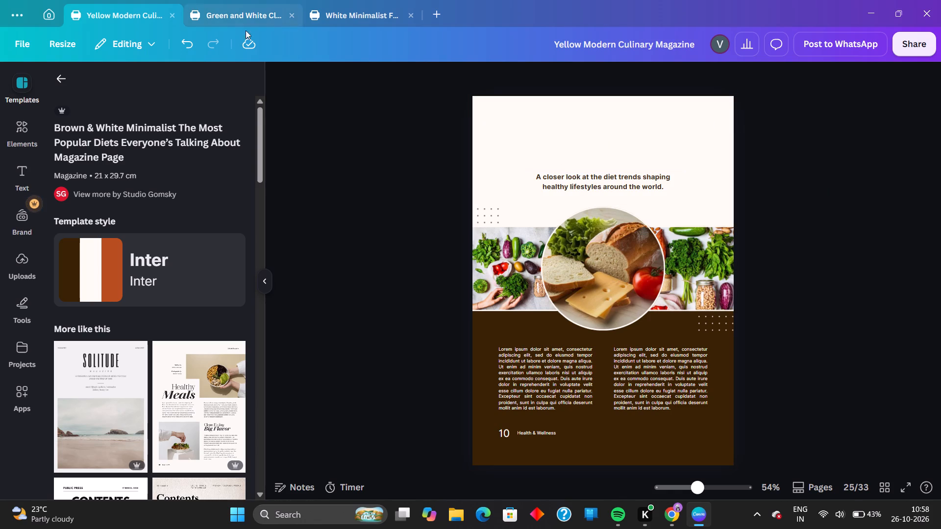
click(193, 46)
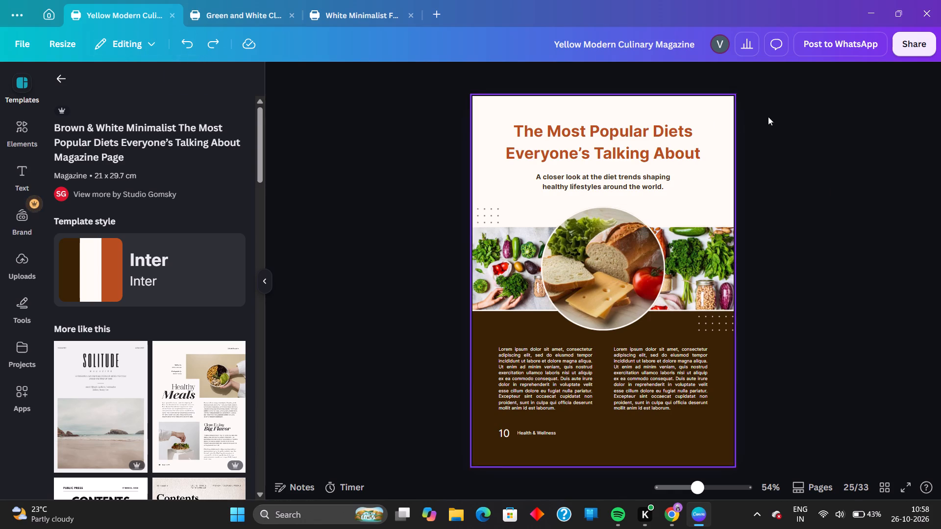
Set the new page's headline font to Noto Serif Ethiopic Condensed, matching the title on the Chef Jaesin page.
click(695, 143)
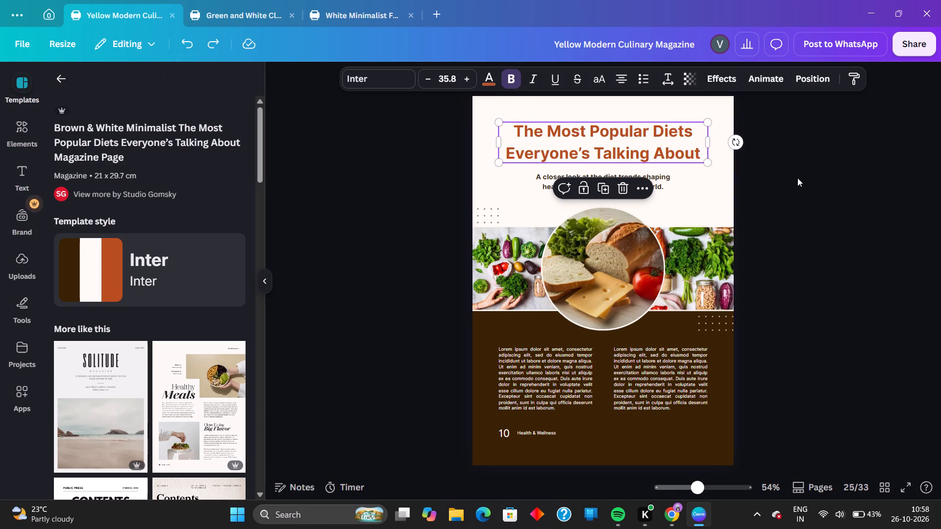
scroll(882, 298, up, 8)
scroll(815, 274, down, 2)
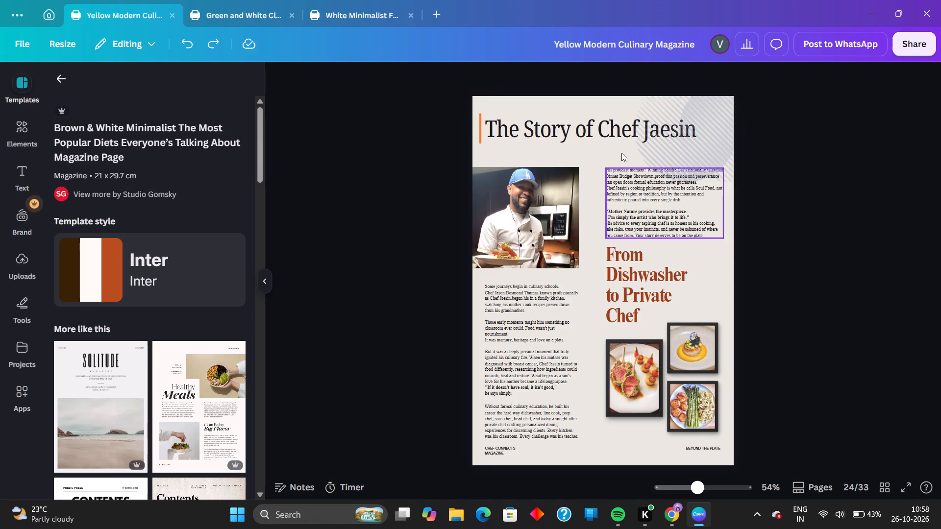
click(621, 150)
click(621, 139)
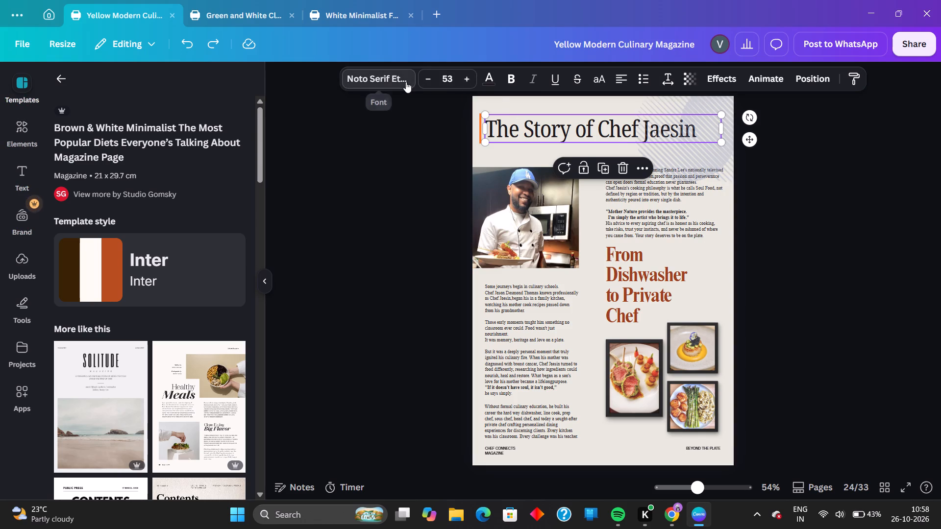
click(406, 82)
click(376, 252)
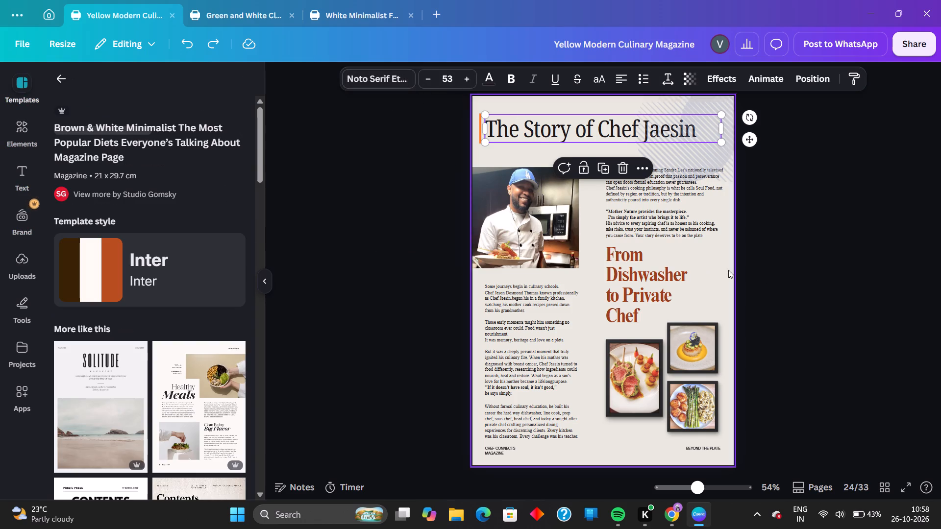
scroll(756, 263, down, 4)
click(593, 129)
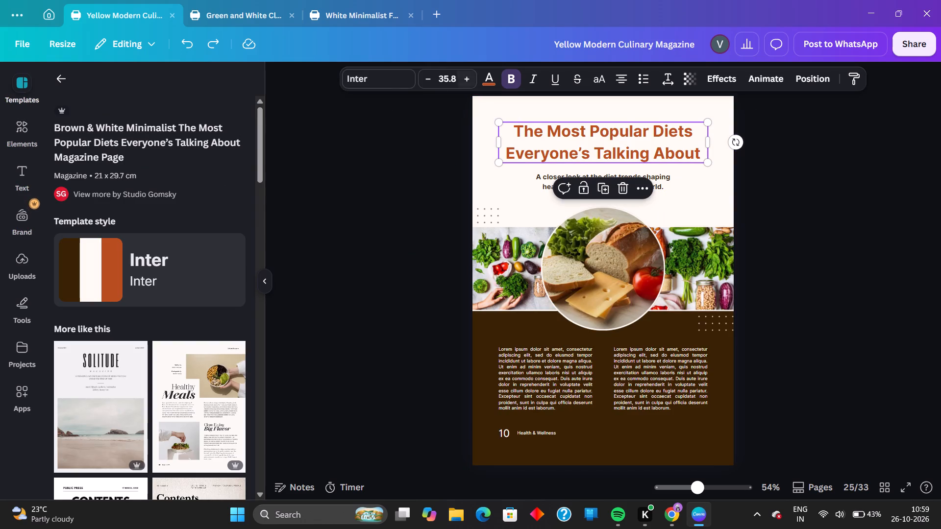
click(395, 80)
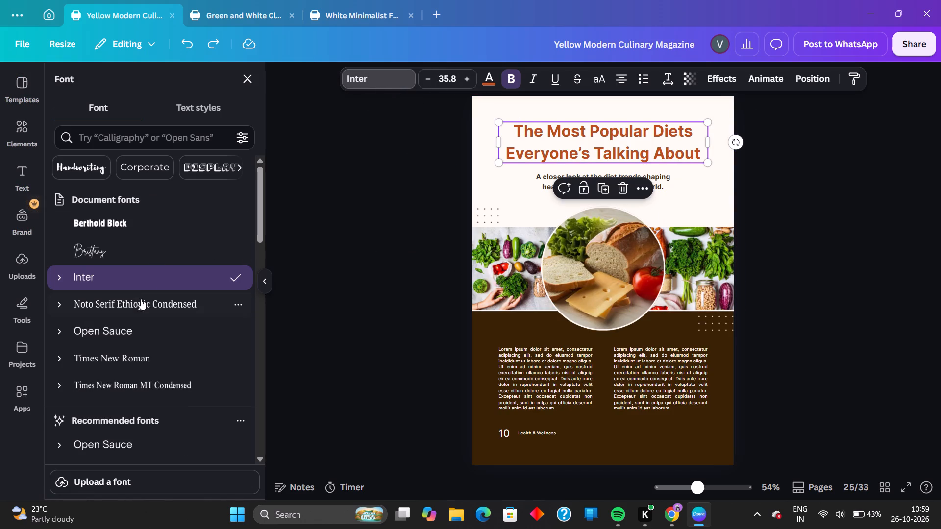
click(141, 299)
click(893, 209)
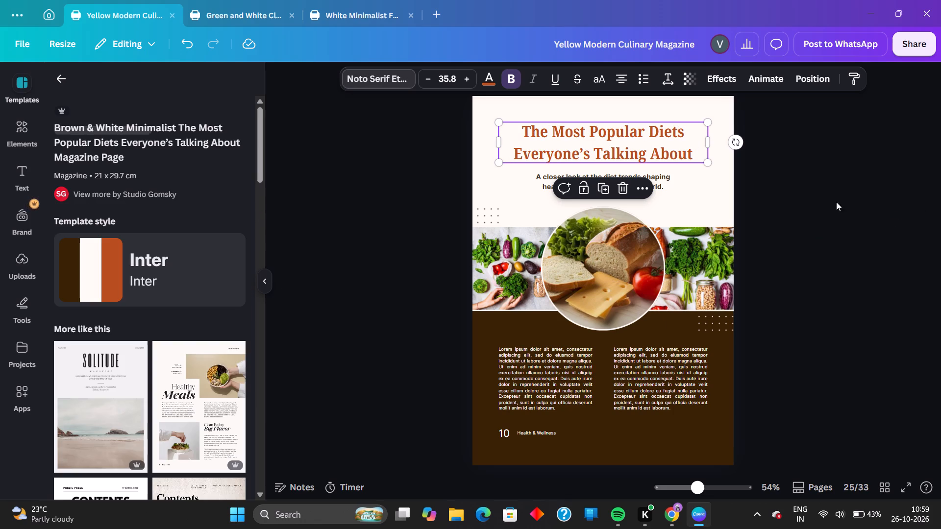
Clear the headline text on the new page, keeping its text box open for editing.
double_click(681, 151)
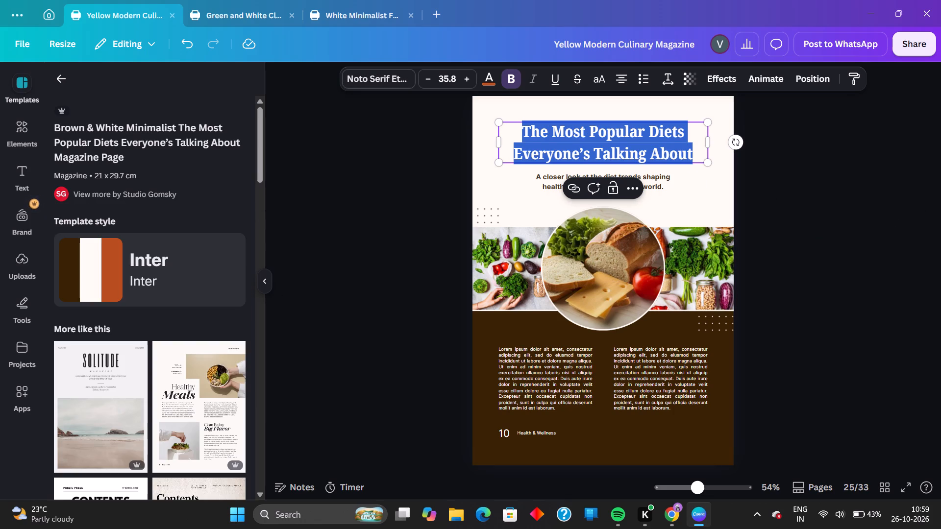
key(BackSpace)
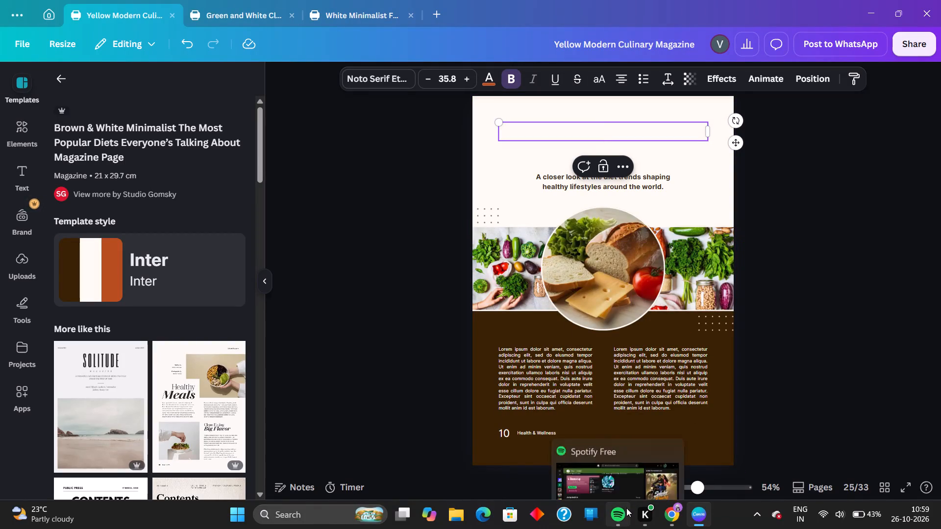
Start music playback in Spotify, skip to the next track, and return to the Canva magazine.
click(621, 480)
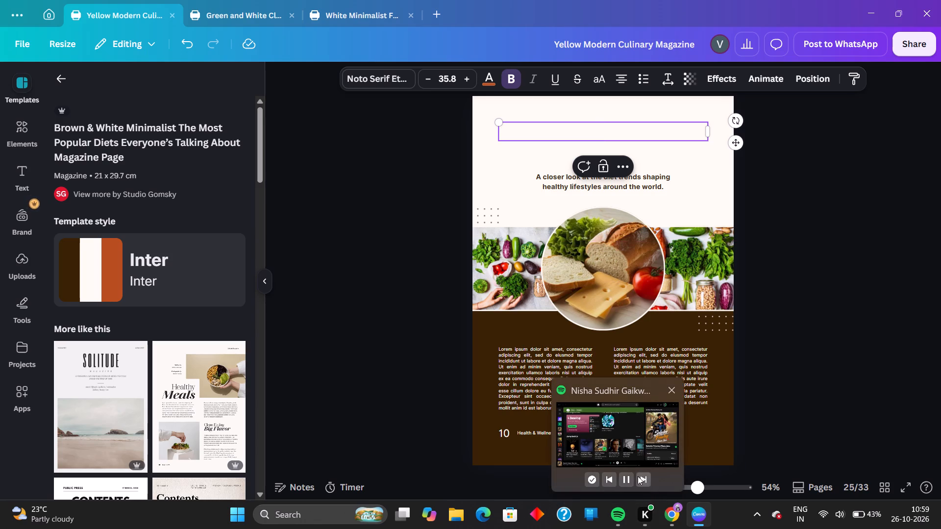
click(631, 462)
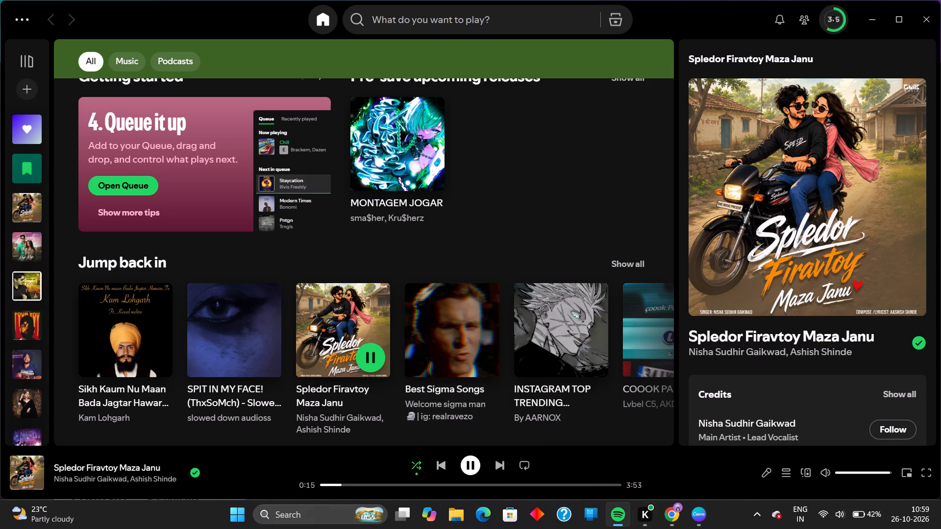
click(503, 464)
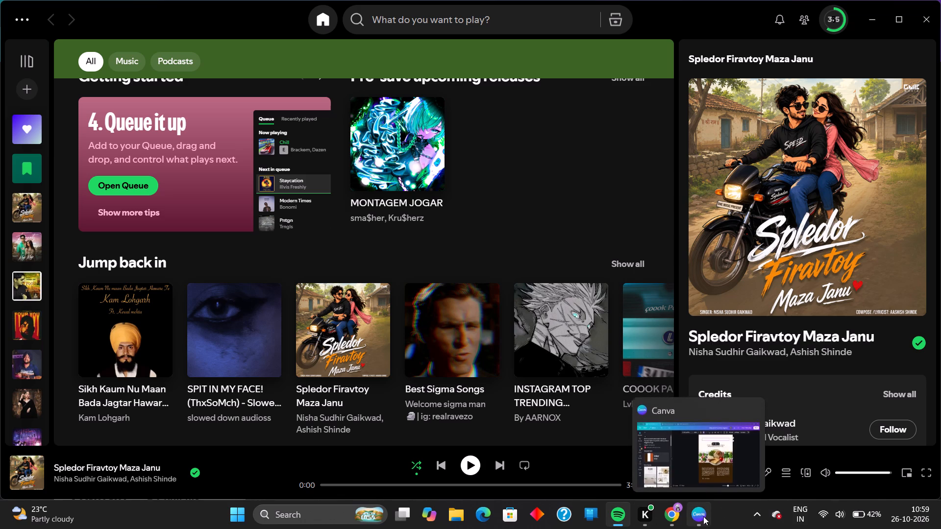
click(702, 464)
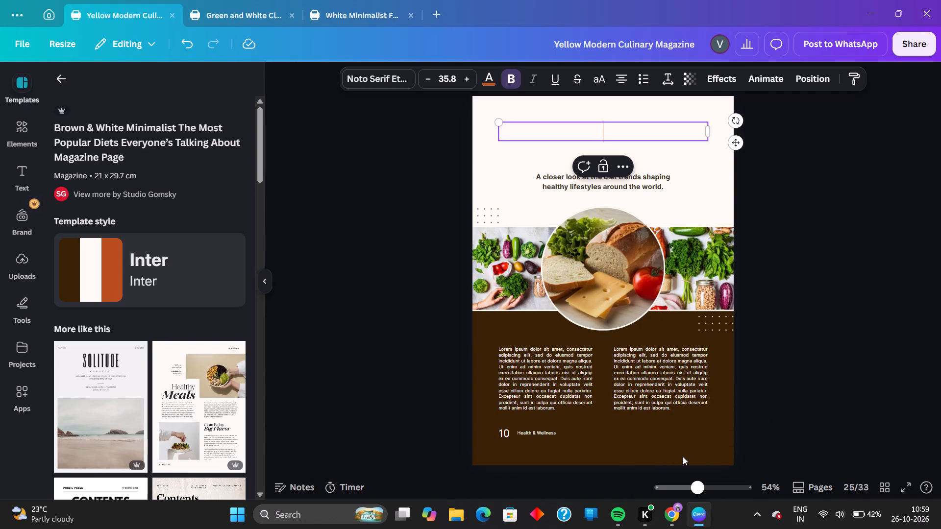
Enter "FOOD FESTIVAL HIGHLIGHTS 2026" as the headline of the new page.
click(551, 133)
key(f)
text(OO)
text(D FESTIVAL)
key(space)
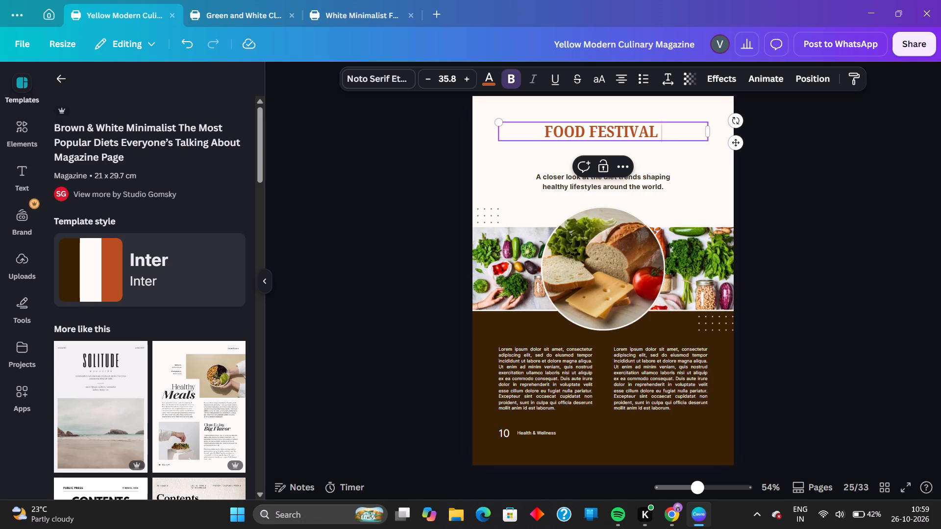
text(HIGH)
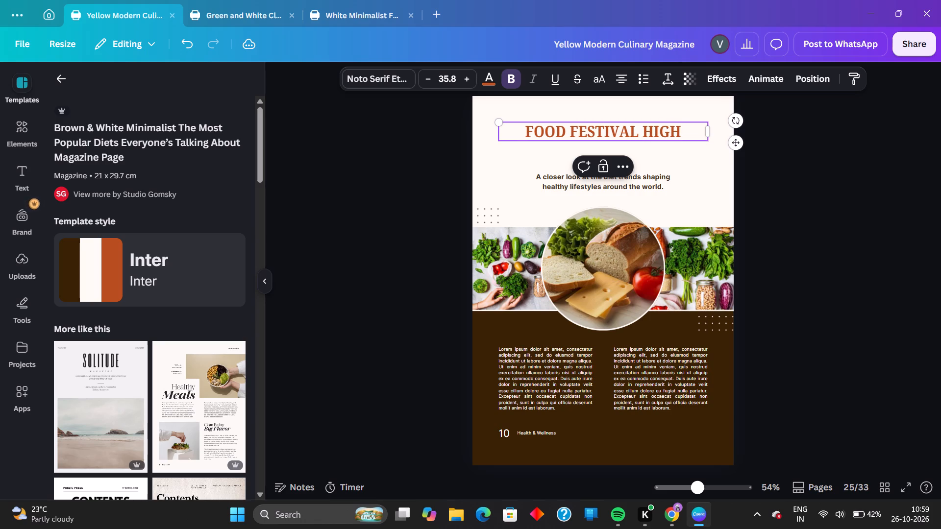
text(LIGHTS)
key(space)
key(2)
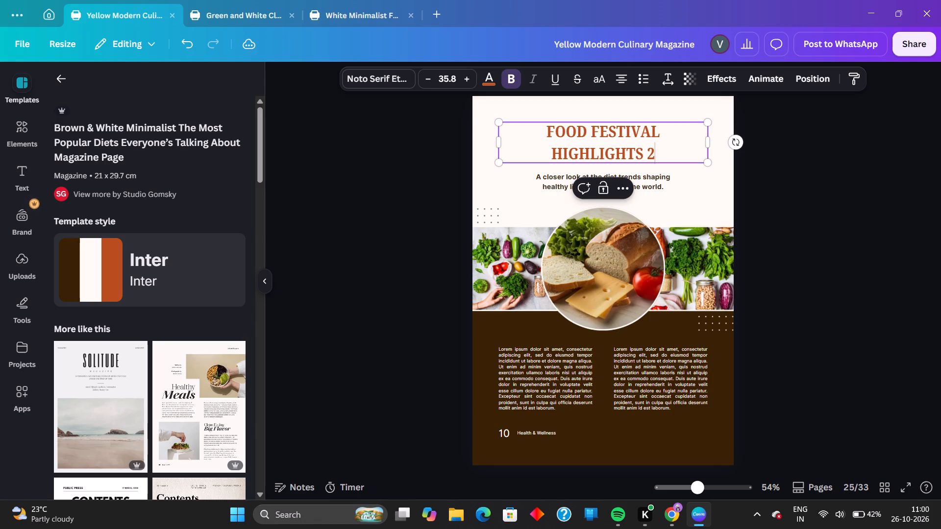
text(026)
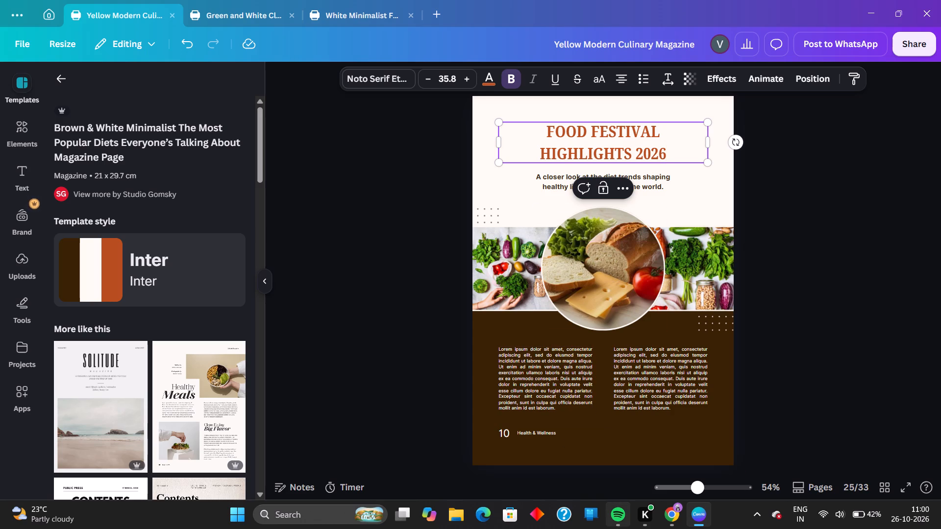
Switch to Spotify and play the Liked Songs collection.
click(613, 449)
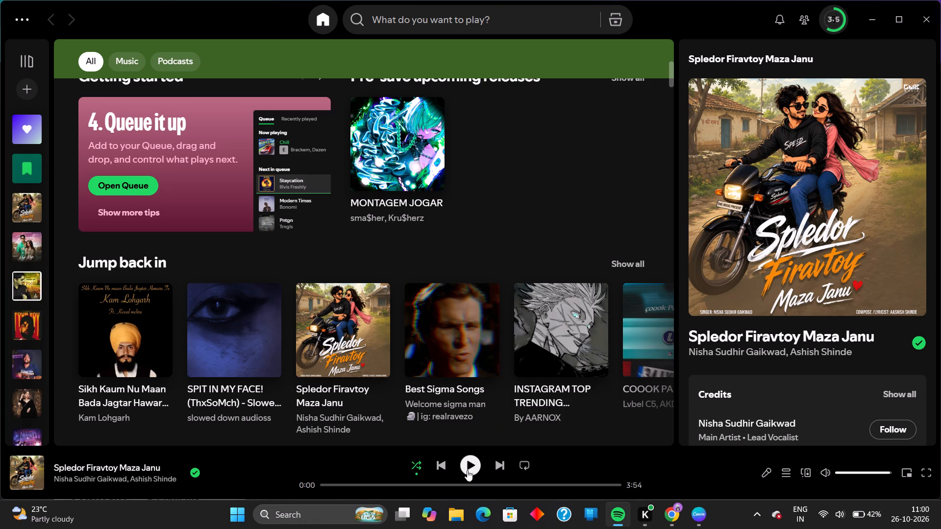
scroll(106, 276, up, 6)
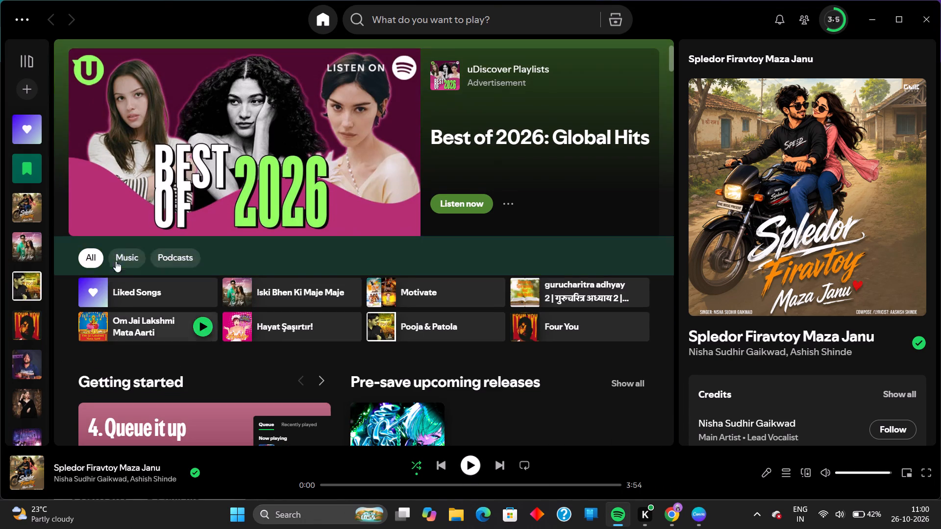
scroll(116, 261, up, 4)
click(205, 293)
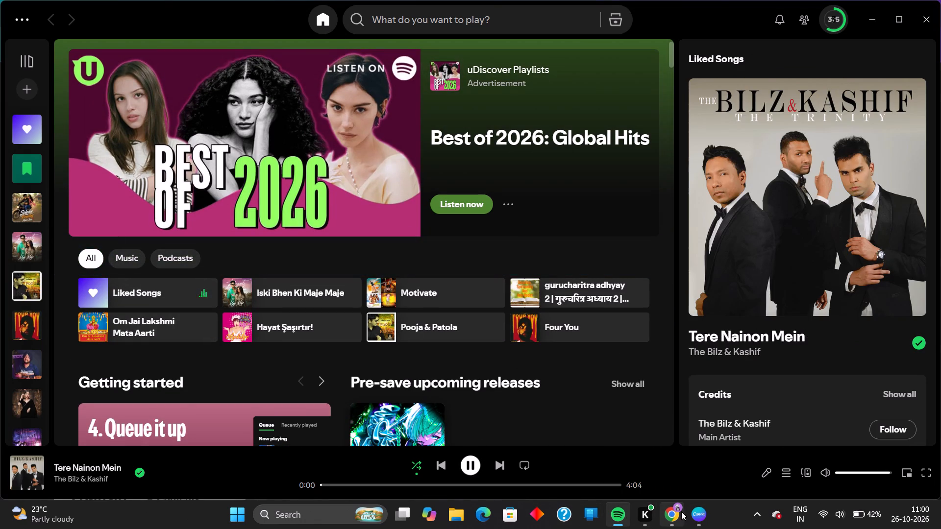
Switch from Spotify back to the Yellow Modern Culinary Magazine design in Canva.
click(708, 467)
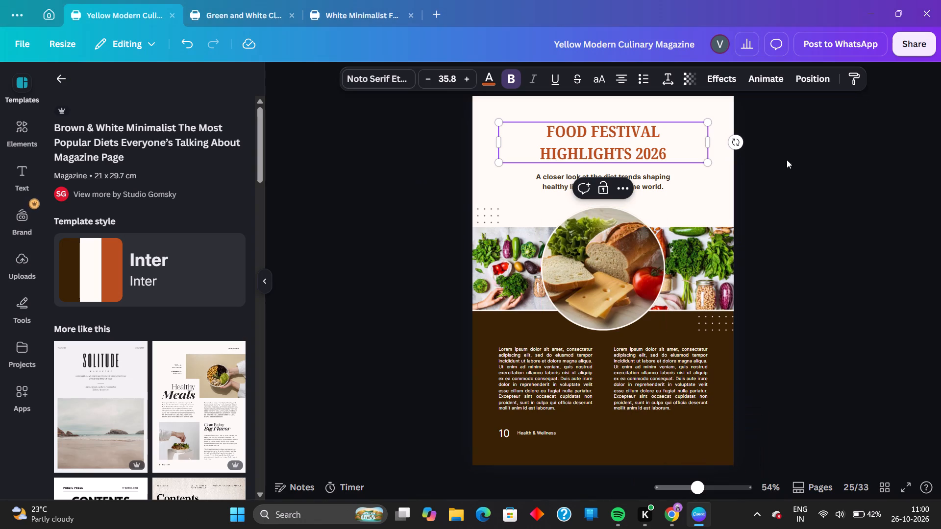
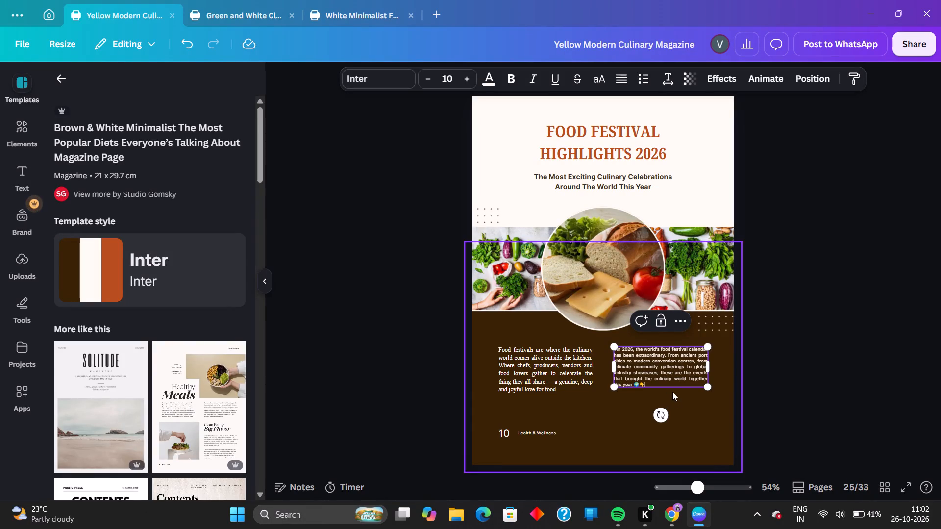
Set the second body paragraph, about the 2026 festival calendar, to Times New Roman at size 13.
click(540, 401)
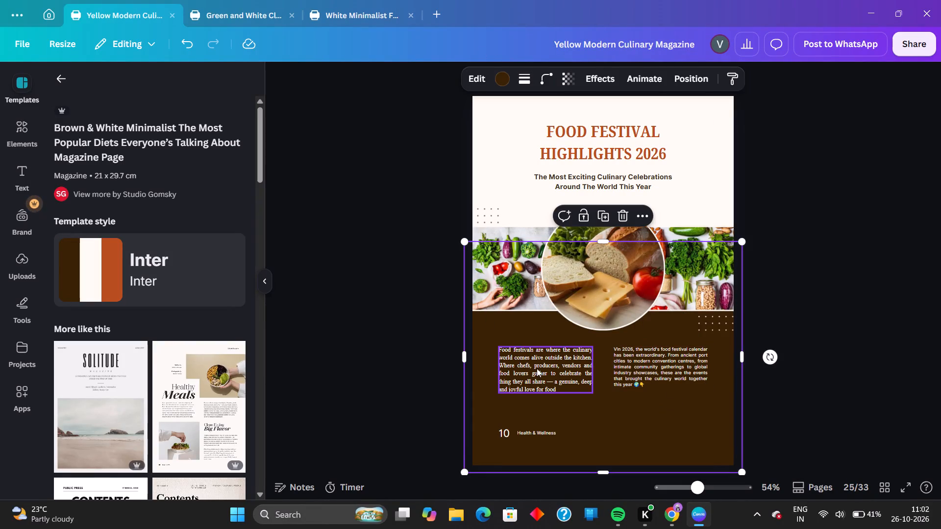
click(536, 368)
click(666, 361)
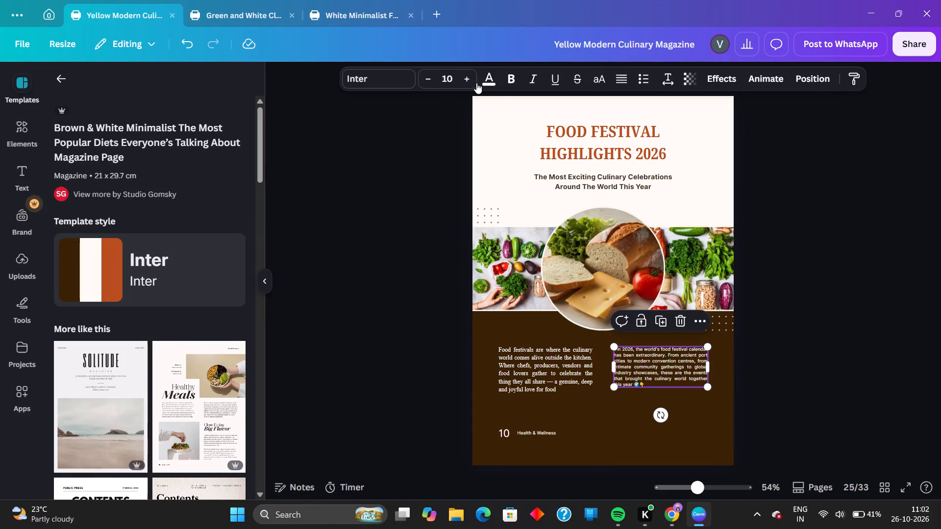
double_click(470, 78)
click(470, 78)
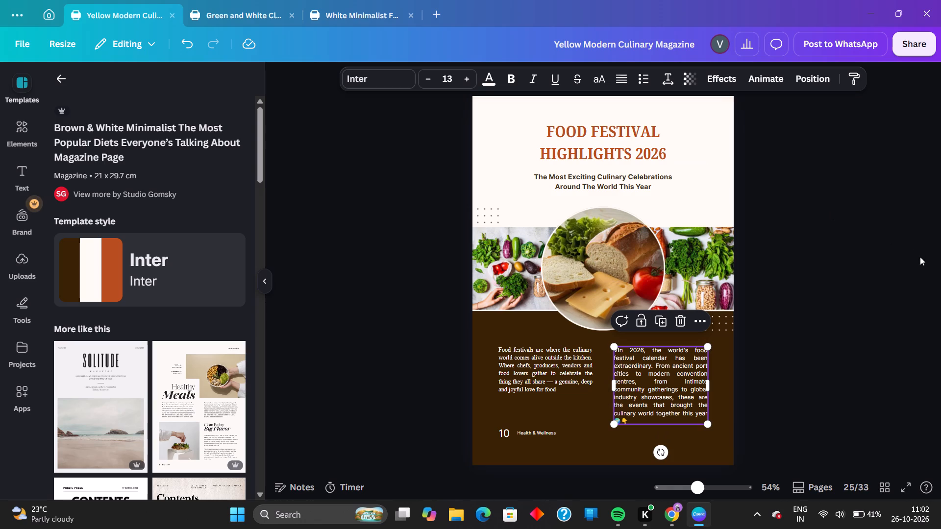
click(430, 76)
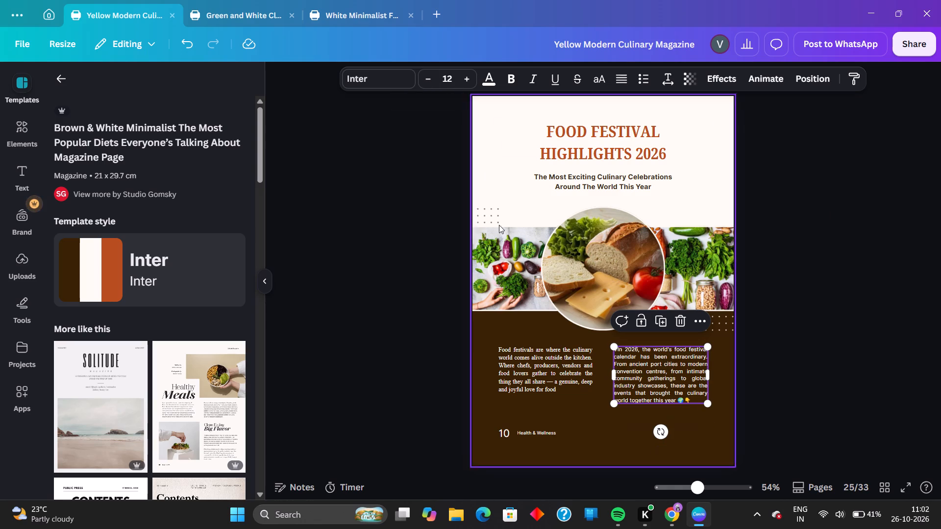
click(542, 356)
click(656, 373)
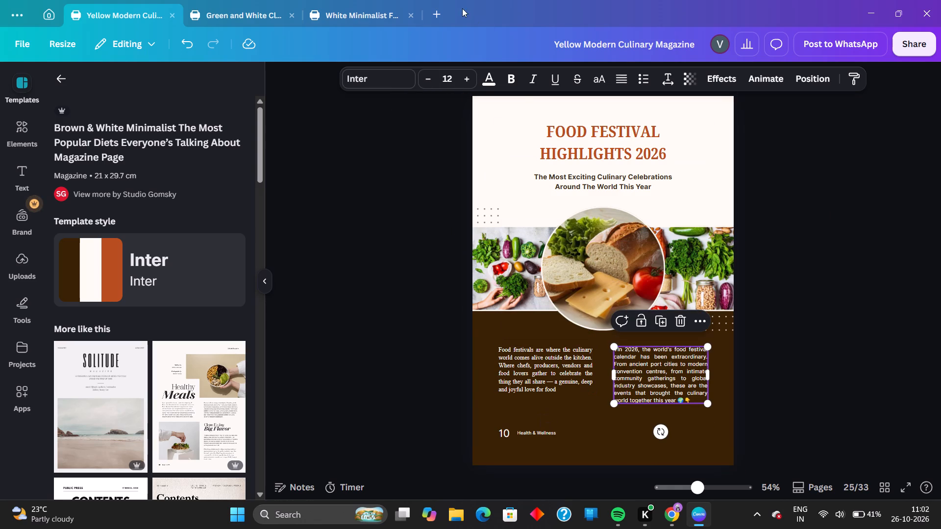
click(395, 78)
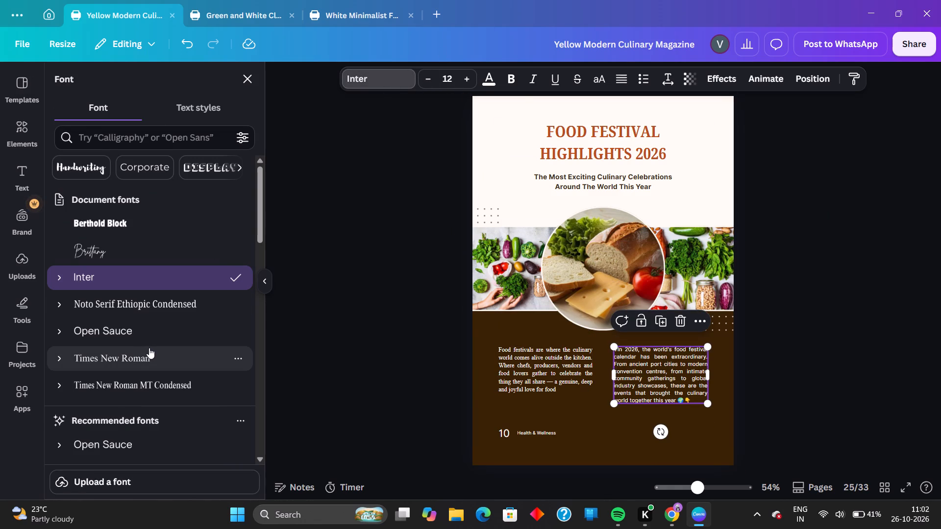
click(149, 348)
click(354, 321)
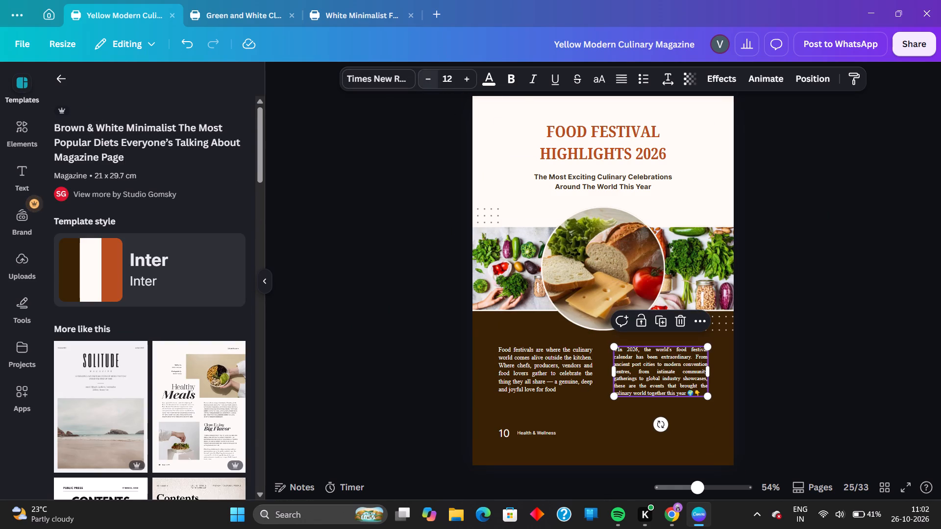
click(467, 83)
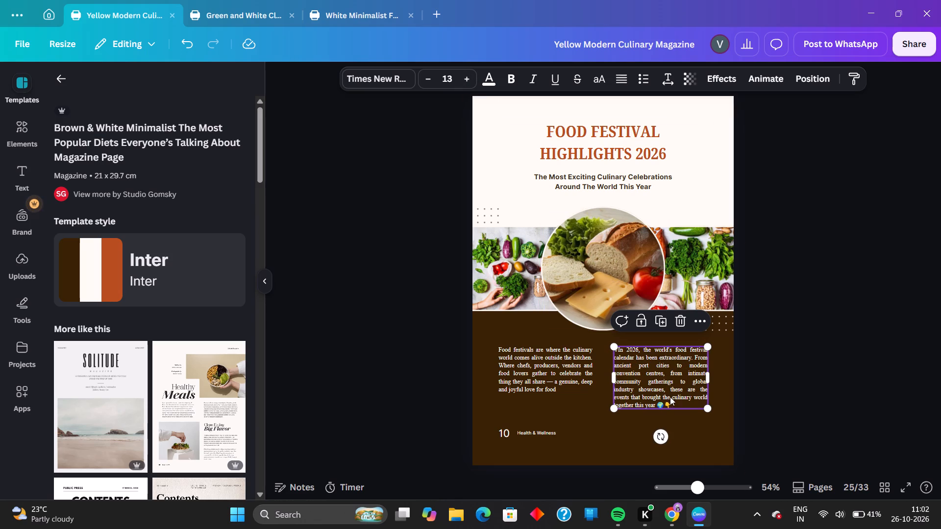
Delete the emojis at the end of the second body paragraph, after "together this year".
click(674, 400)
click(675, 404)
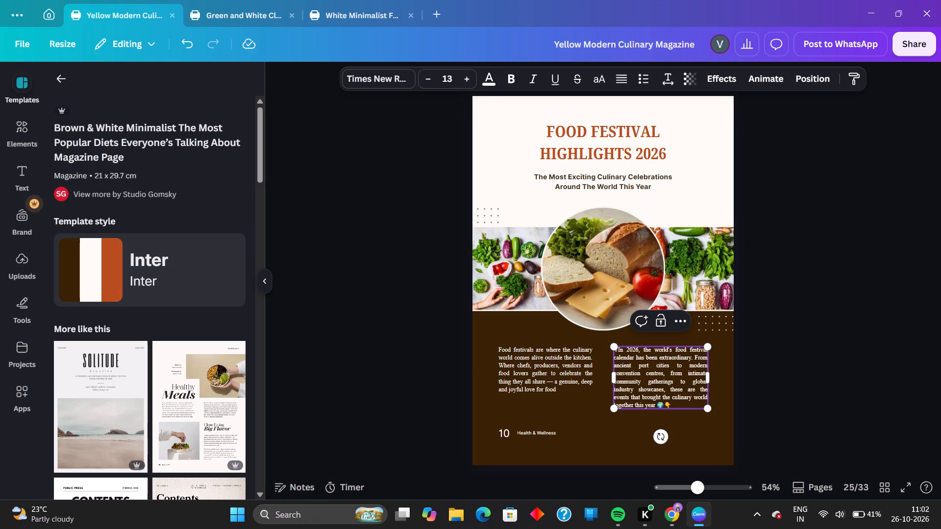
key(BackSpace)
key(BackSpace)
click(806, 361)
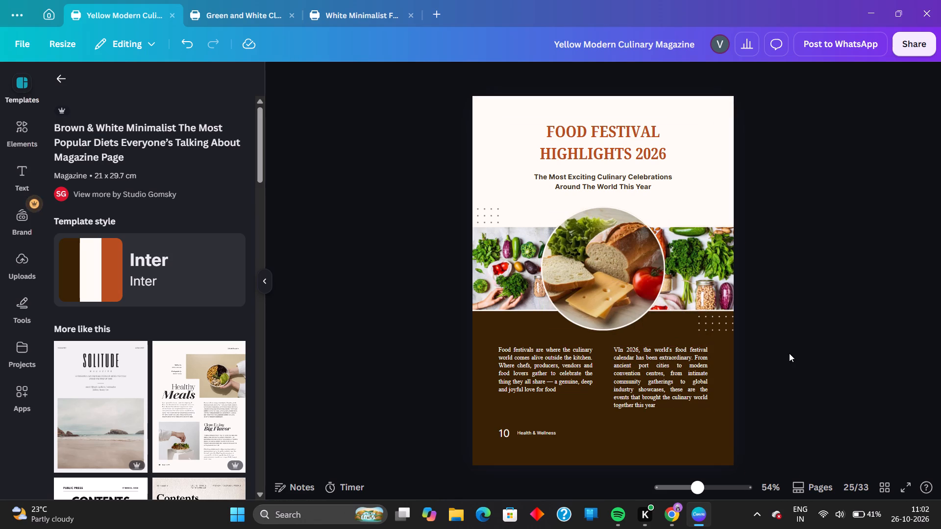
Remove the long dash between "share" and "a genuine" in the first body paragraph.
click(564, 375)
click(552, 383)
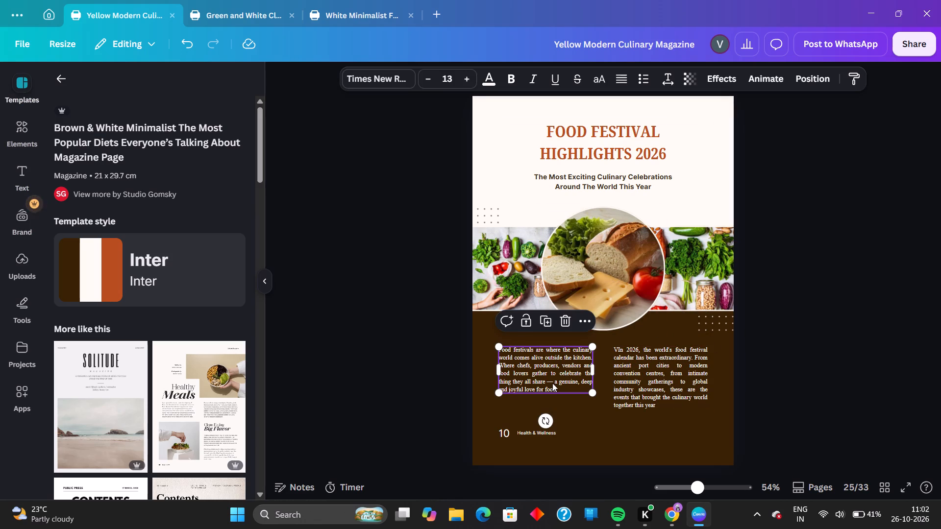
key(BackSpace)
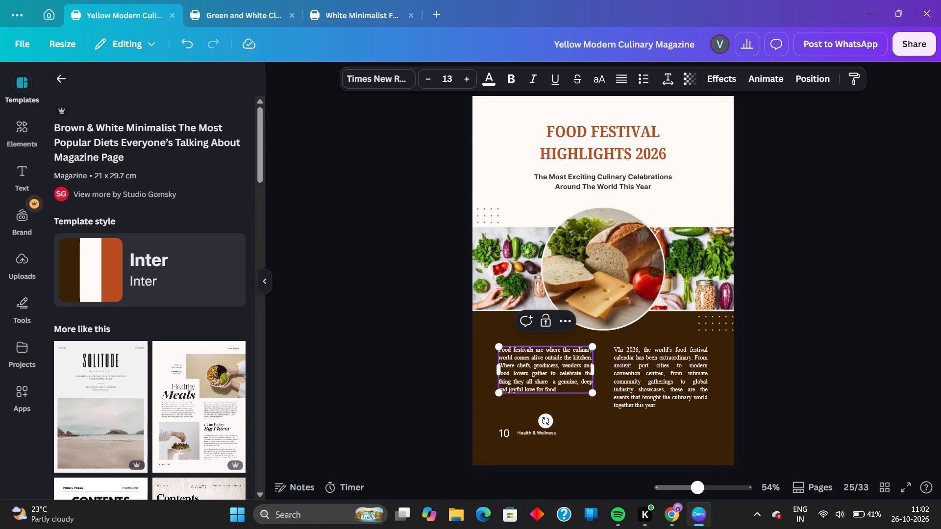
key(BackSpace)
click(835, 310)
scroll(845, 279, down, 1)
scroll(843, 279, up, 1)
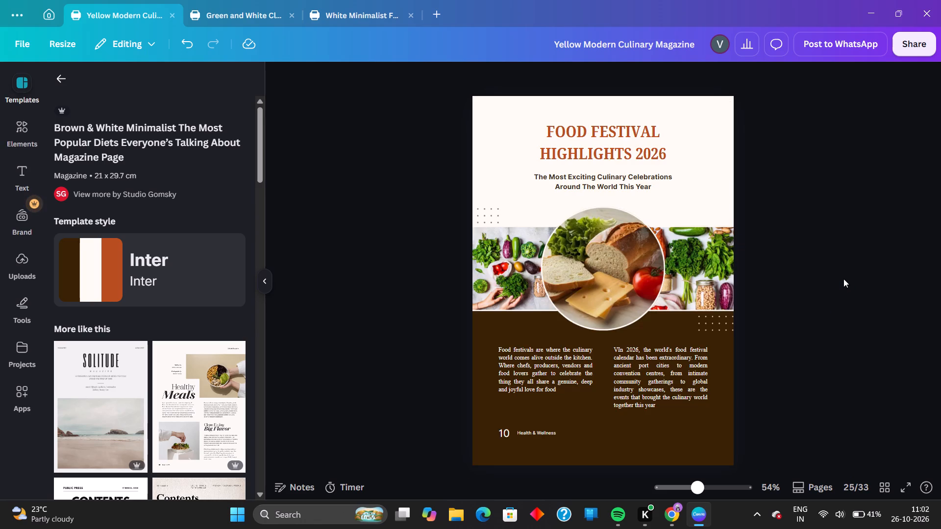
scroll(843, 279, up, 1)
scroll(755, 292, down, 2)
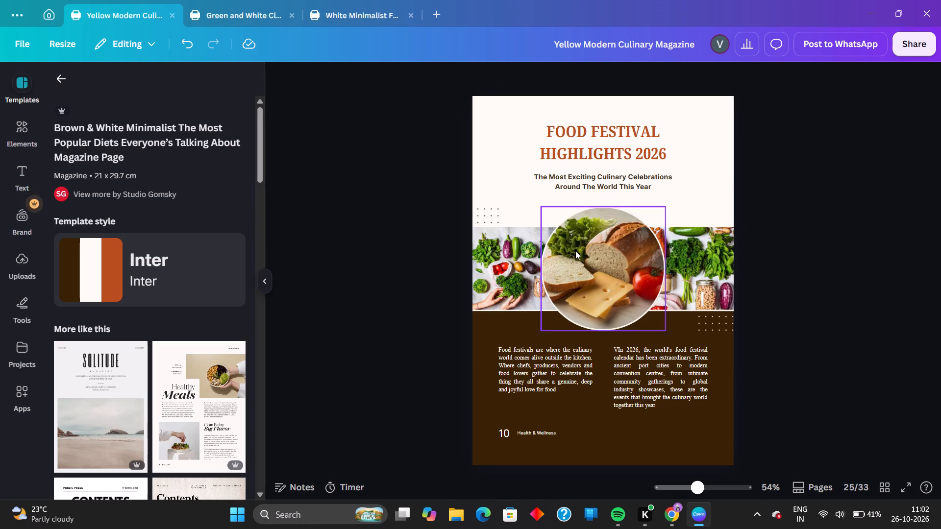
Start replacing the circular bread-and-cheese photo and search the stock photos for "FOOD FESTIVL".
click(575, 251)
click(399, 81)
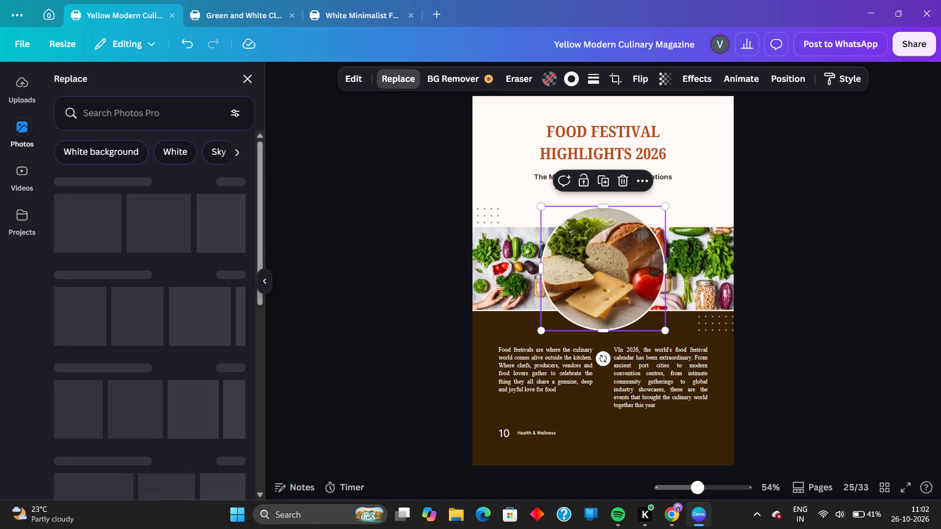
click(156, 111)
text(FOOD FESTIVL)
key(space)
key(Return)
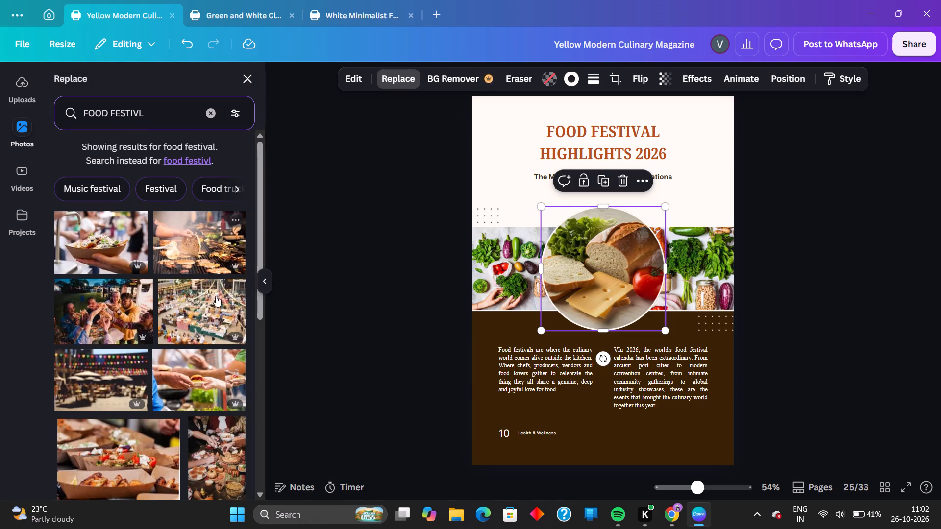
Search the replacement photos for exactly "food festivlal" and browse the results for a suitable festival image.
click(162, 106)
key(BackSpace)
text(al)
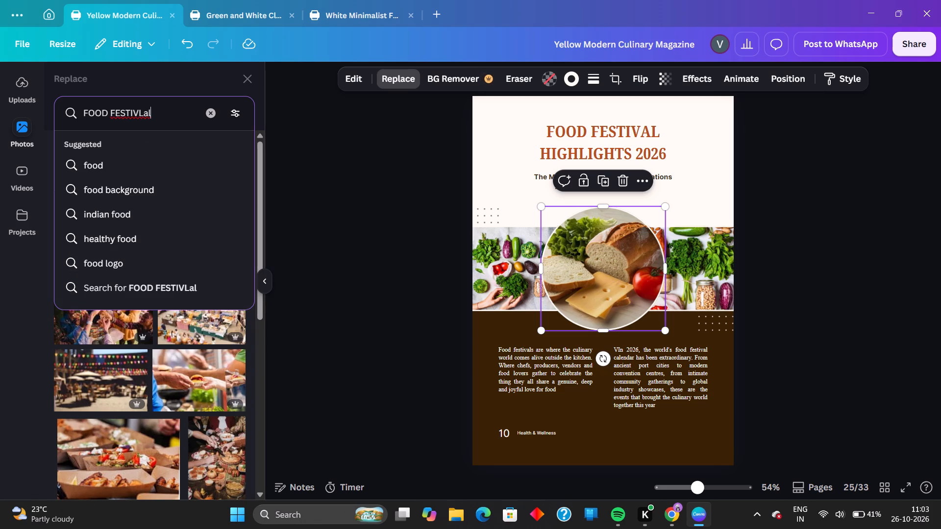
key(Return)
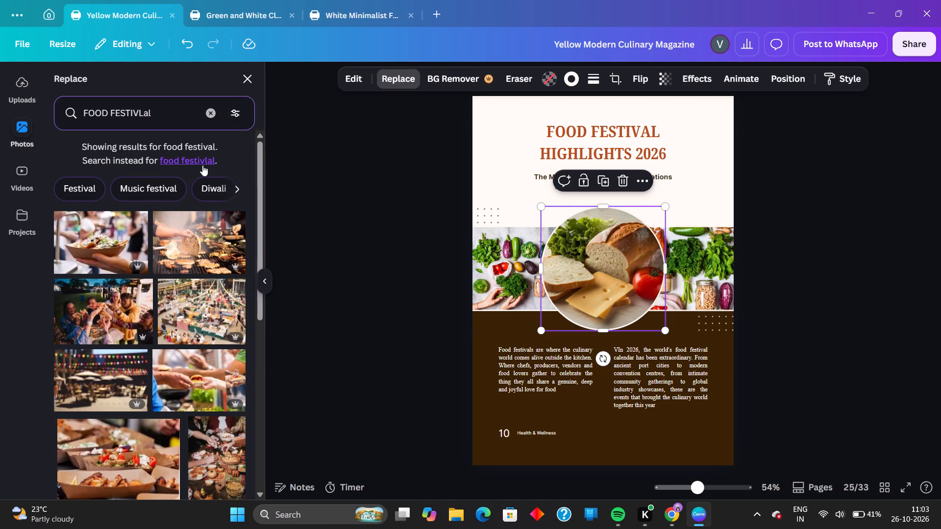
click(202, 165)
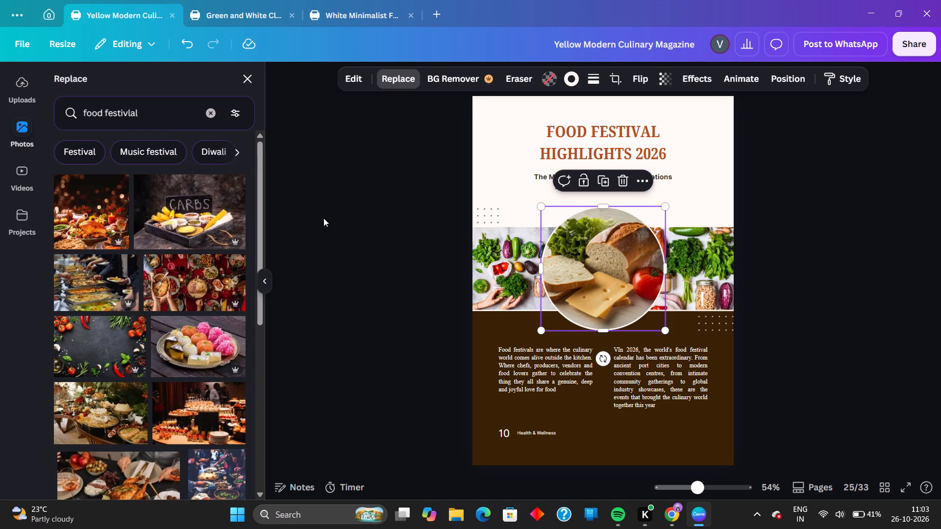
scroll(185, 361, down, 6)
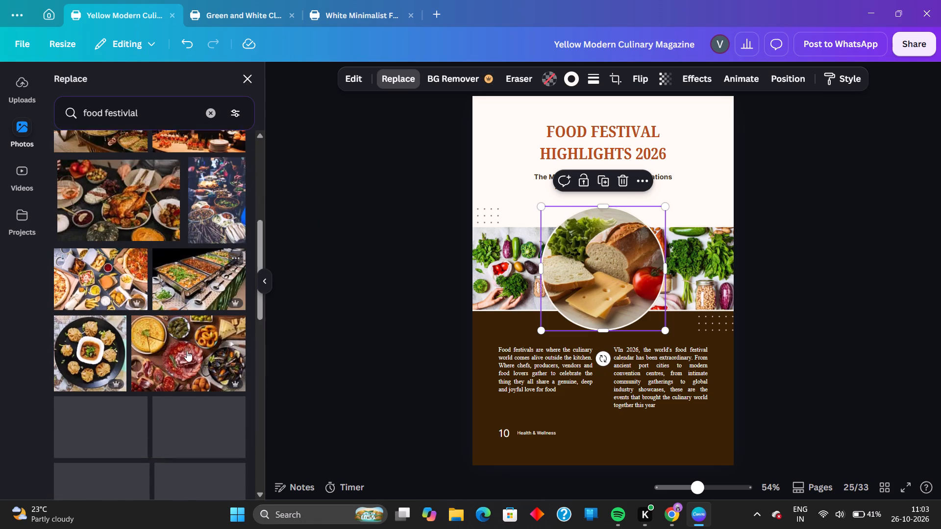
scroll(187, 351, down, 1)
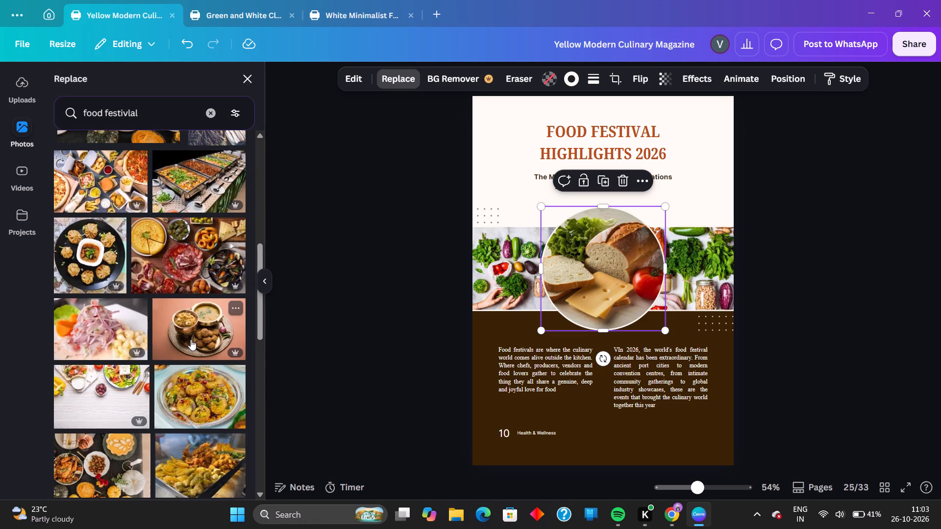
scroll(192, 336, down, 2)
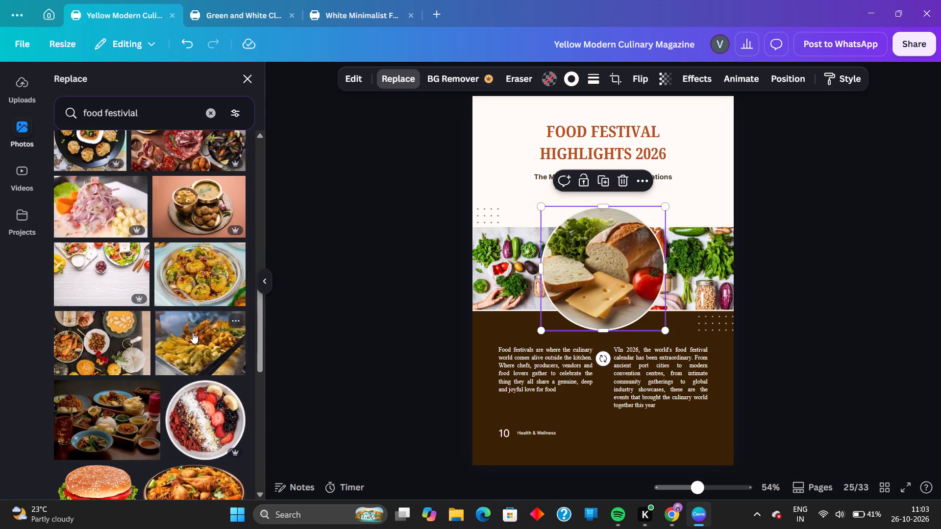
scroll(193, 333, down, 2)
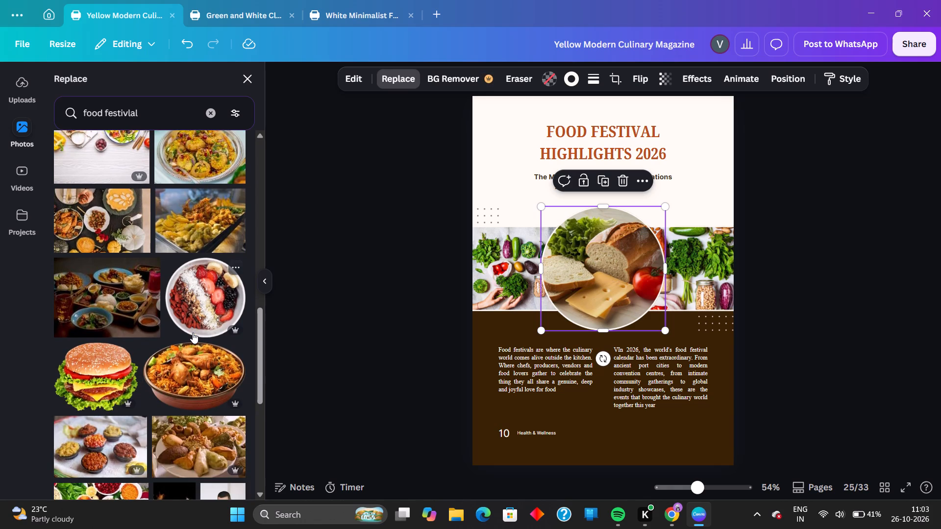
Correct the photo search to "food festival" and replace the circular photo with the crowded indoor market photo.
click(168, 115)
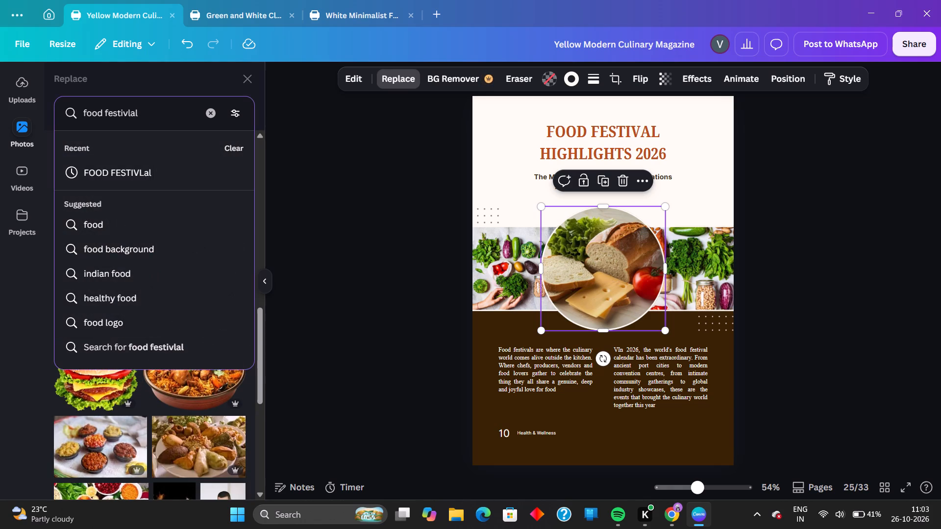
key(BackSpace)
key(BackSpace)
key(BackSpace)
text(al)
key(Return)
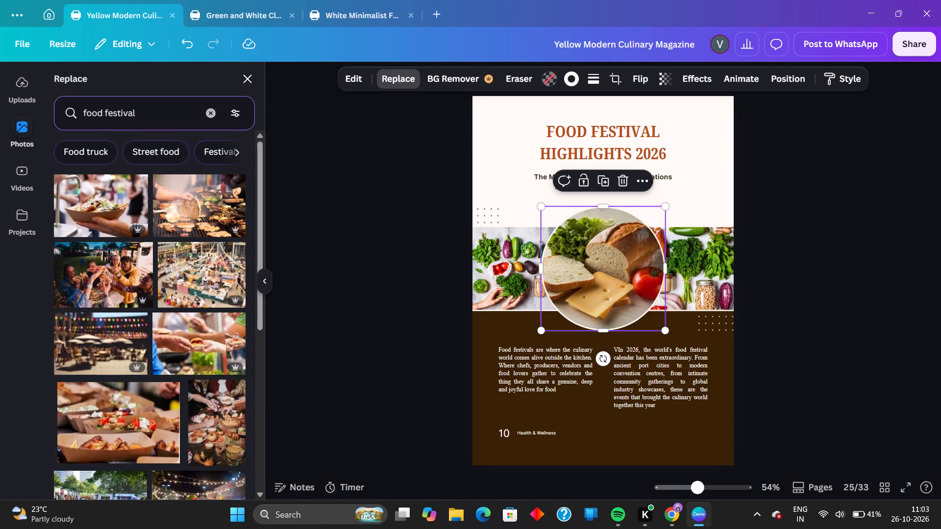
click(220, 278)
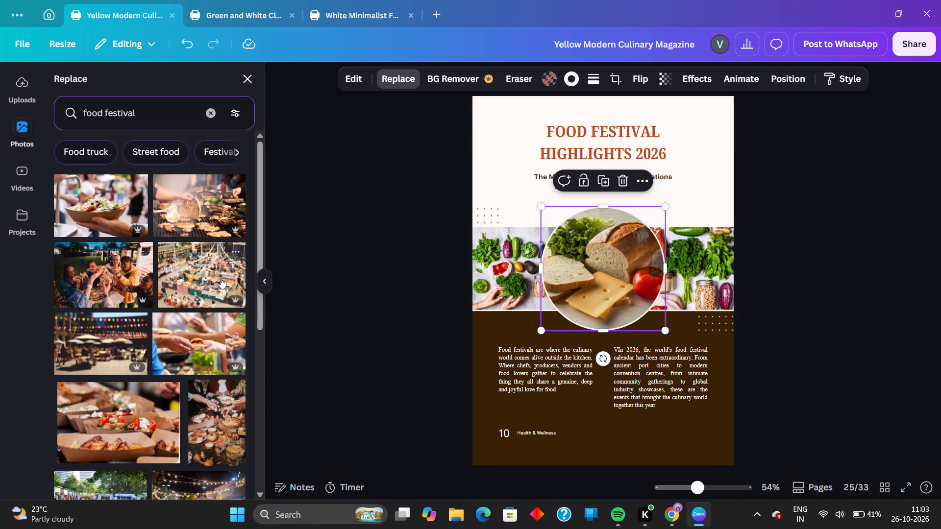
click(875, 308)
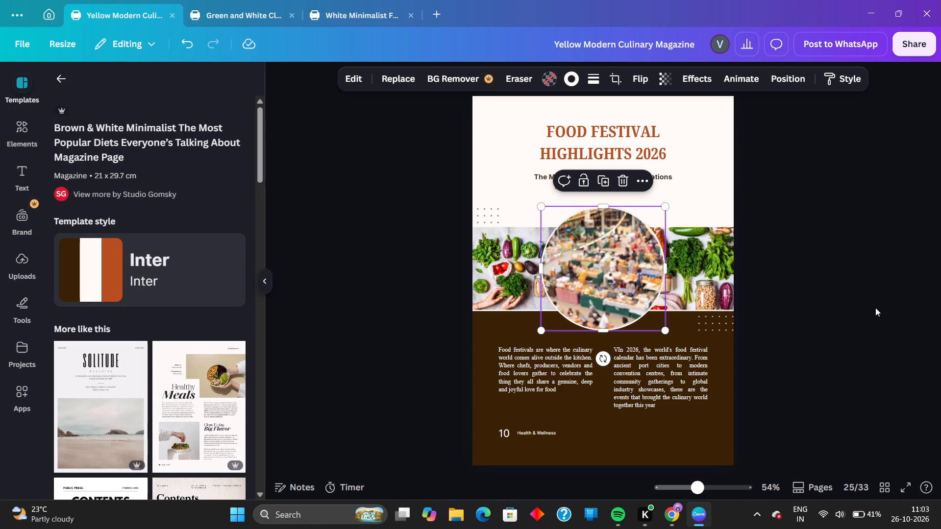
Replace the vegetable photo left of the circle with the night-time photo of a woman eating festival food.
click(511, 276)
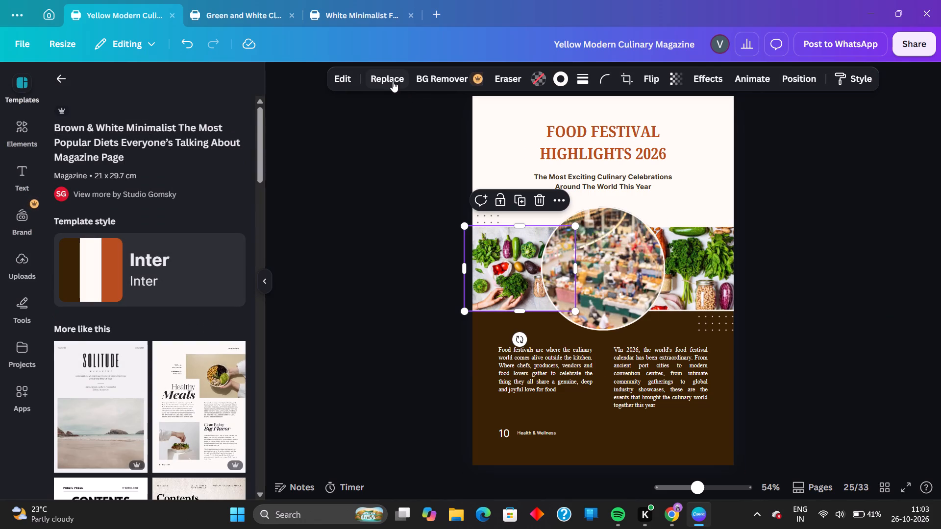
click(393, 80)
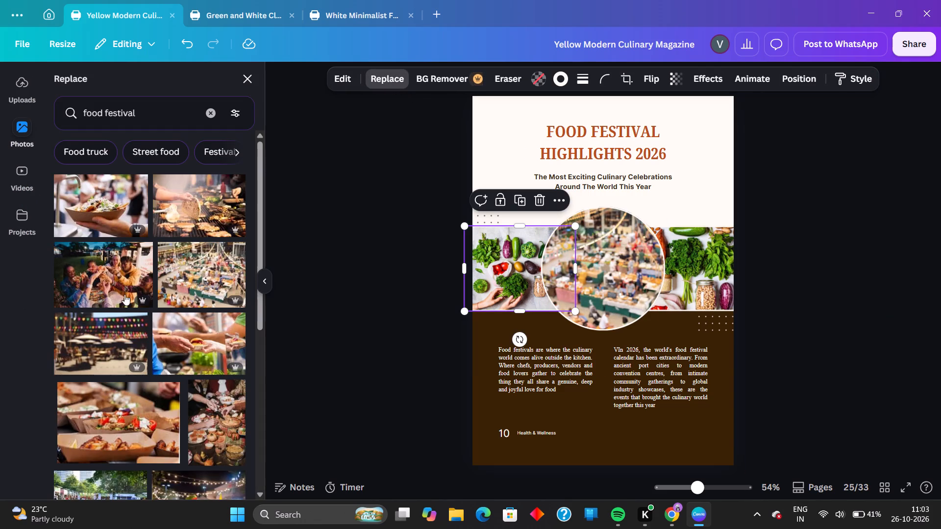
scroll(127, 298, down, 4)
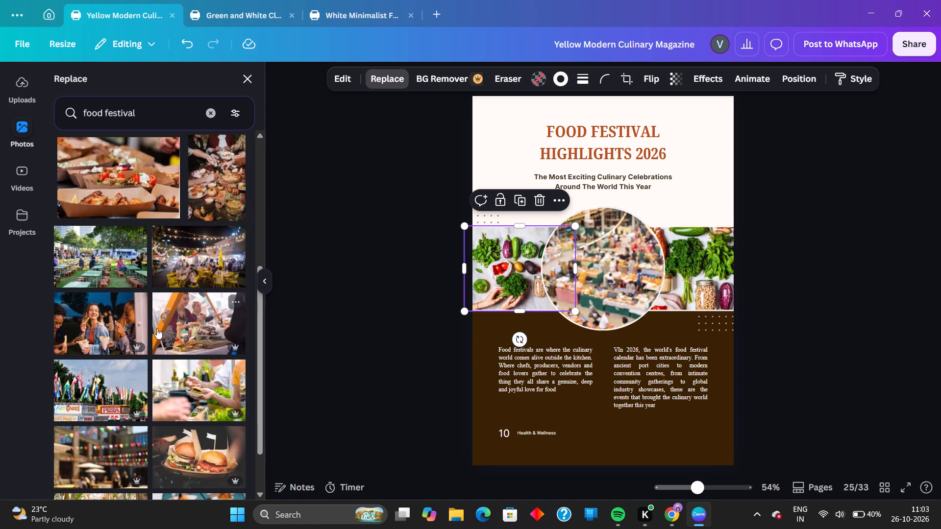
click(124, 329)
click(356, 318)
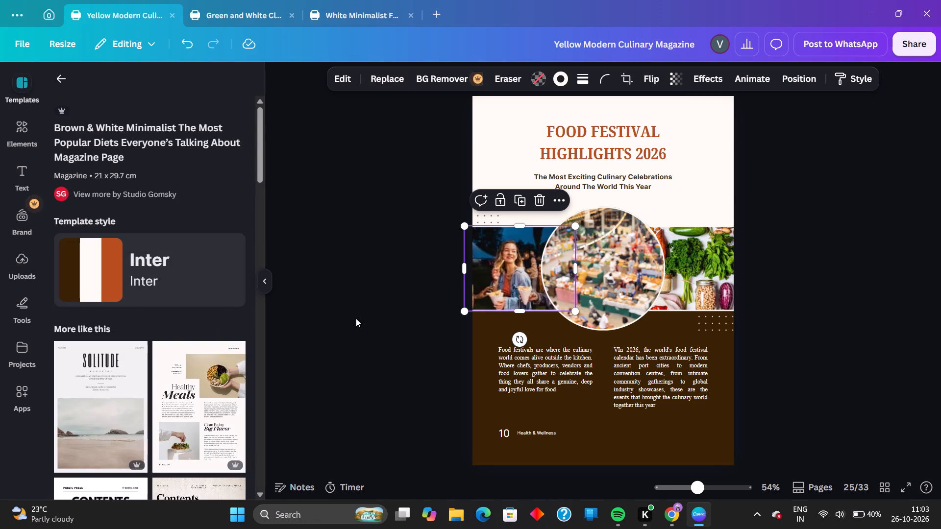
Replace the vegetable photo to the right of the circle with the food stall photo from the food festival results.
click(699, 280)
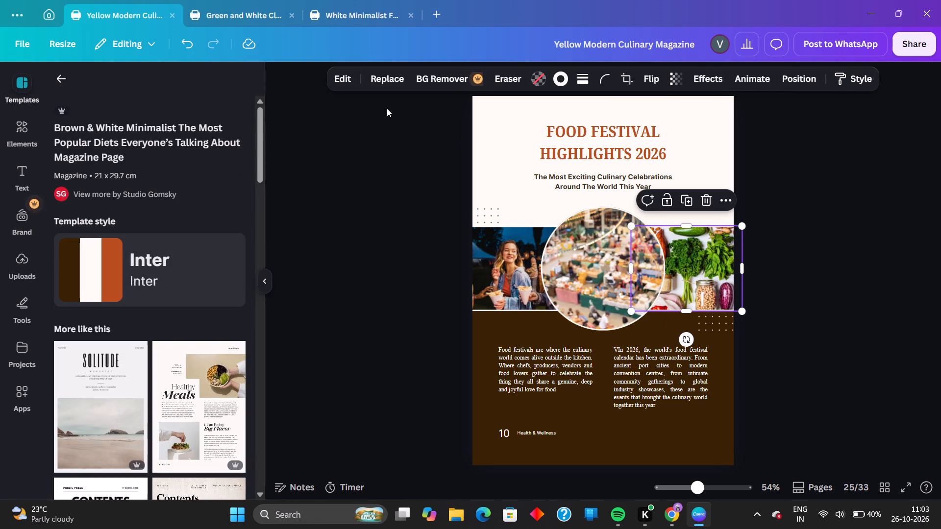
click(387, 75)
scroll(152, 388, down, 3)
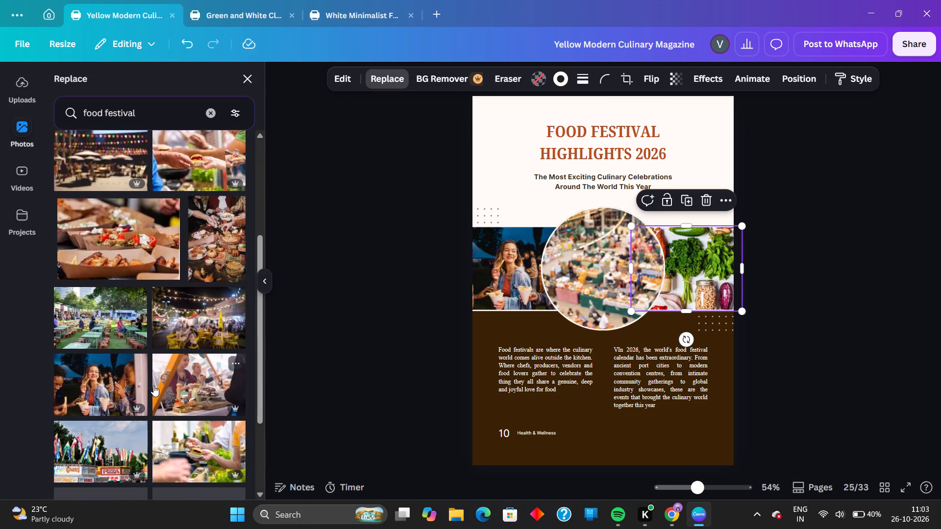
scroll(156, 387, down, 1)
click(190, 312)
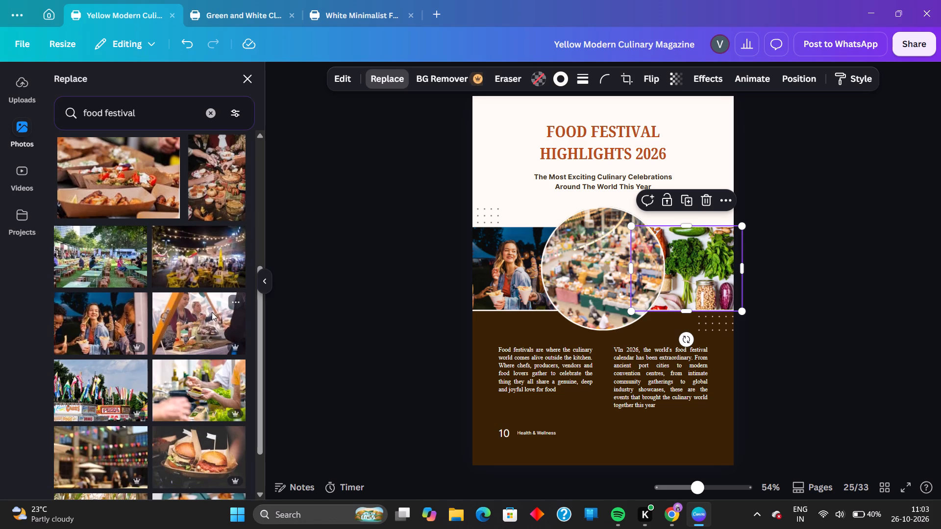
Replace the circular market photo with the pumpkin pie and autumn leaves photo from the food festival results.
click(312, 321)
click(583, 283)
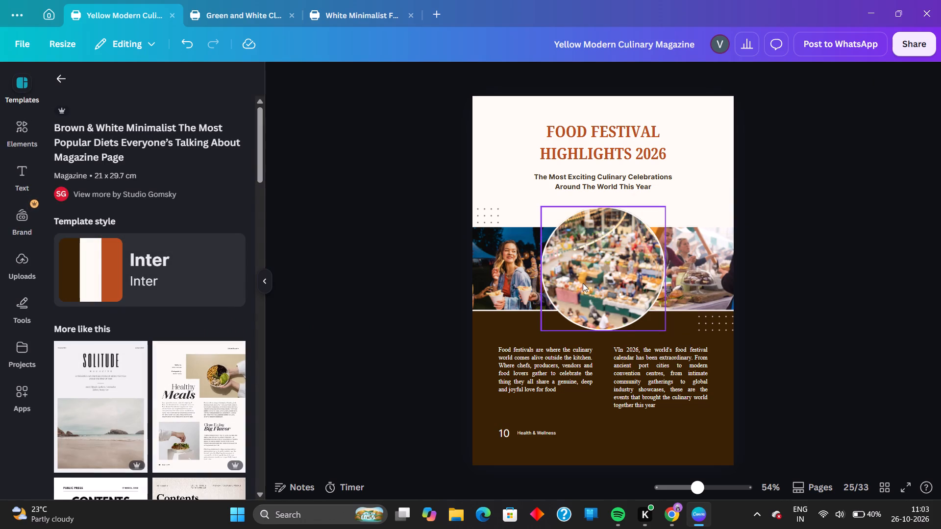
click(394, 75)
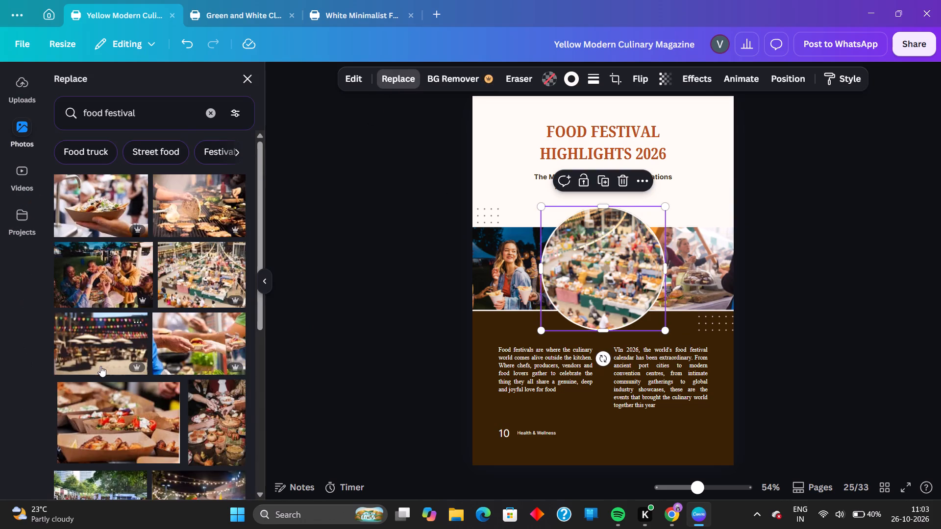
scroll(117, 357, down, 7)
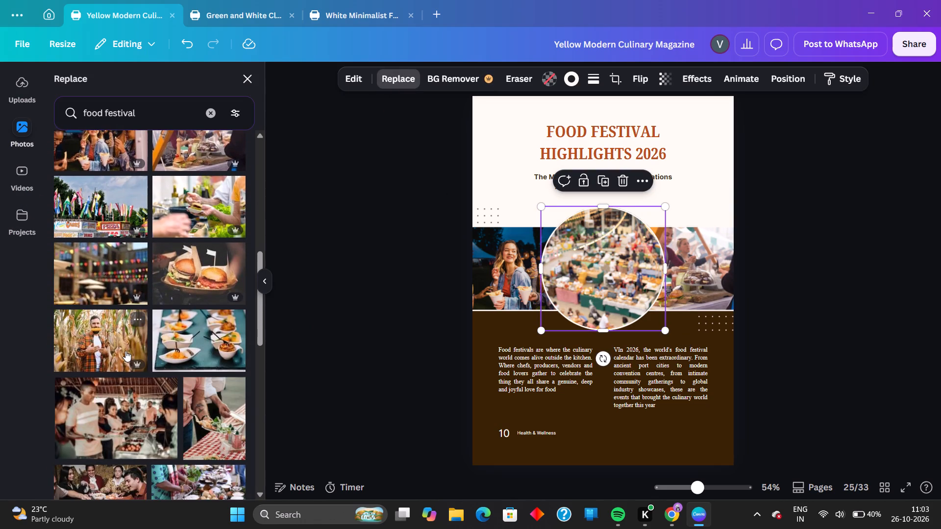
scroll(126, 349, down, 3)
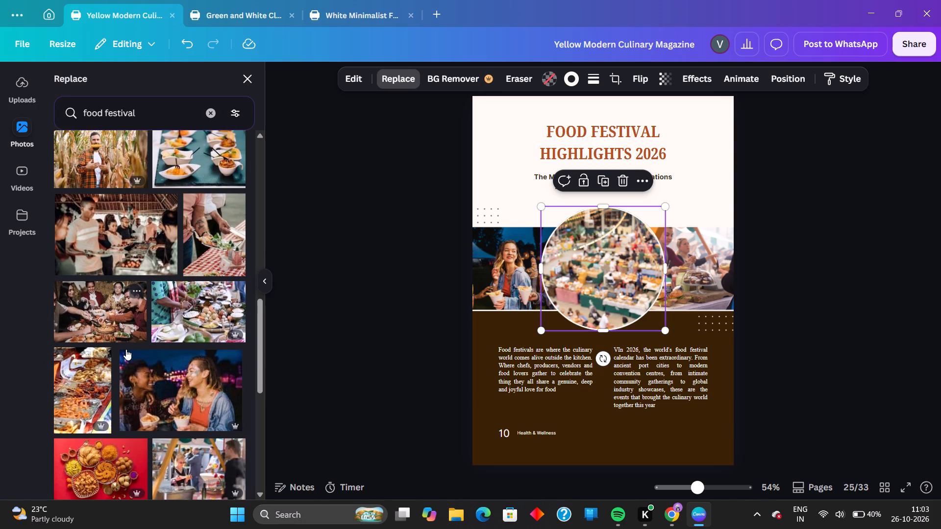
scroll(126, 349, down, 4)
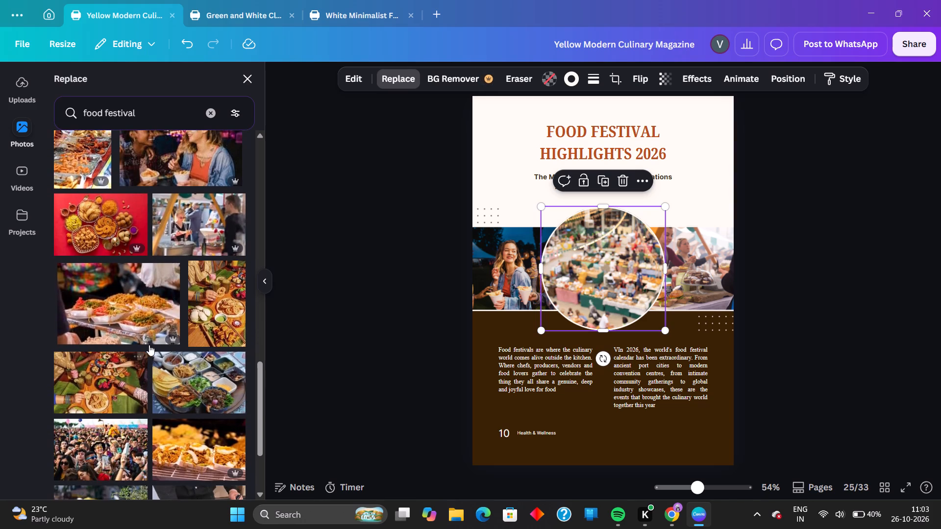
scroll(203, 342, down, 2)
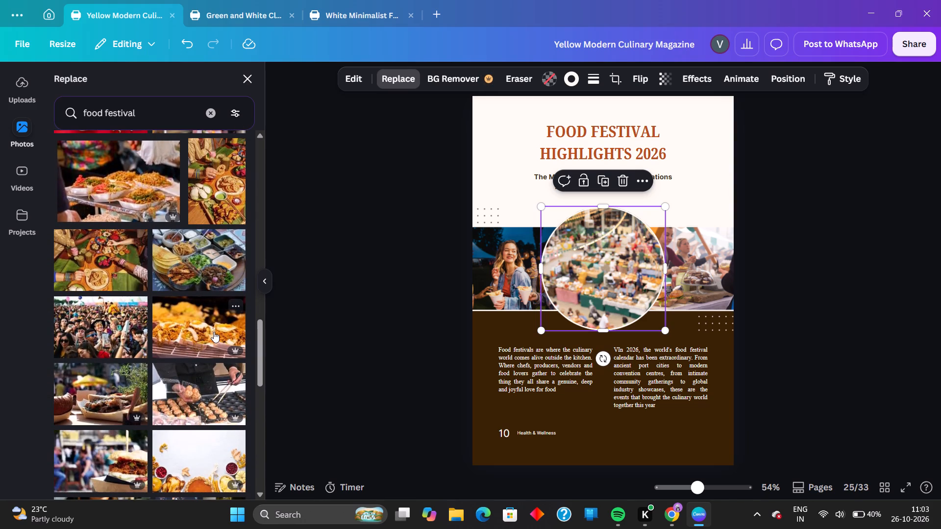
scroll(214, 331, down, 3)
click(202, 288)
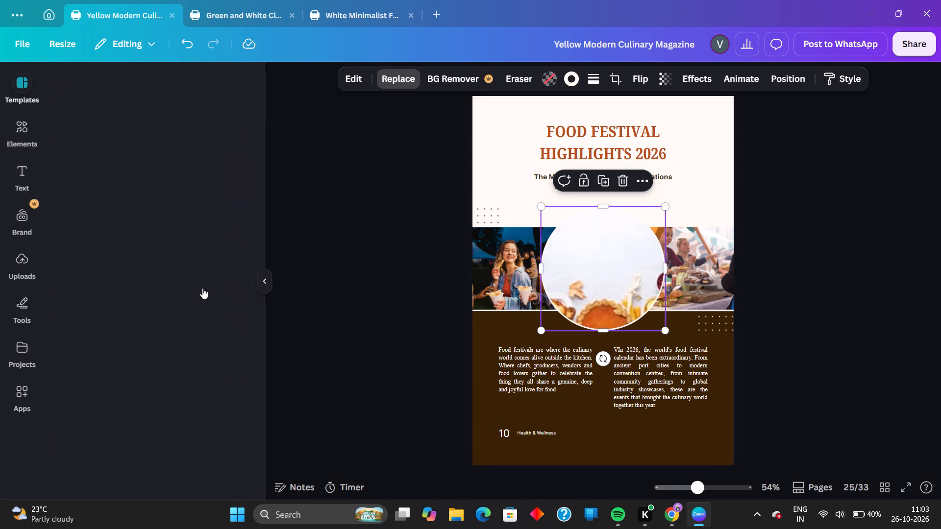
Replace the circular photo with the night-time food market photo with string lights and yellow chairs.
click(399, 75)
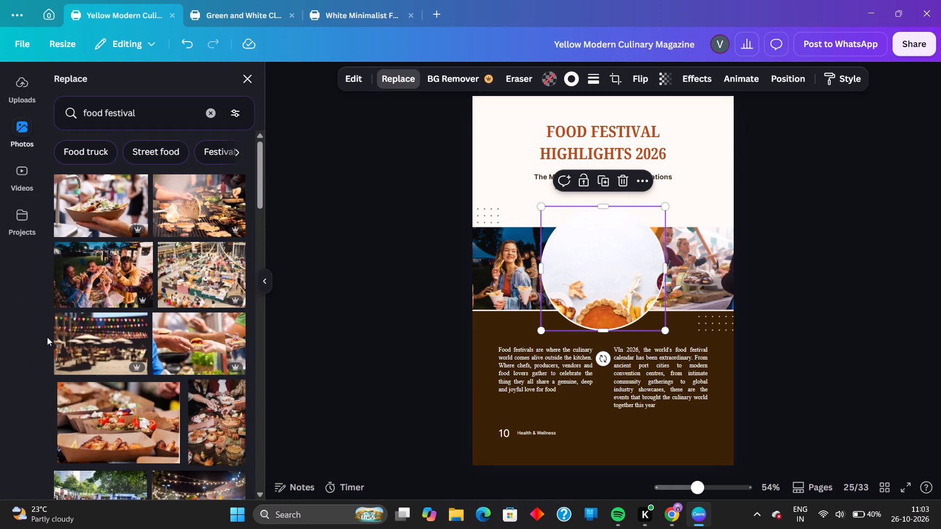
scroll(1, 406, down, 4)
scroll(101, 377, down, 2)
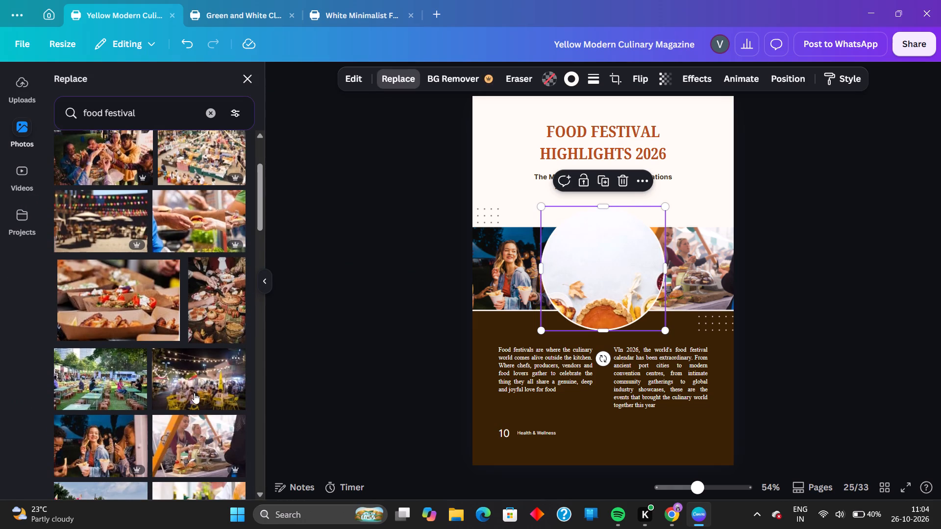
click(195, 392)
click(318, 346)
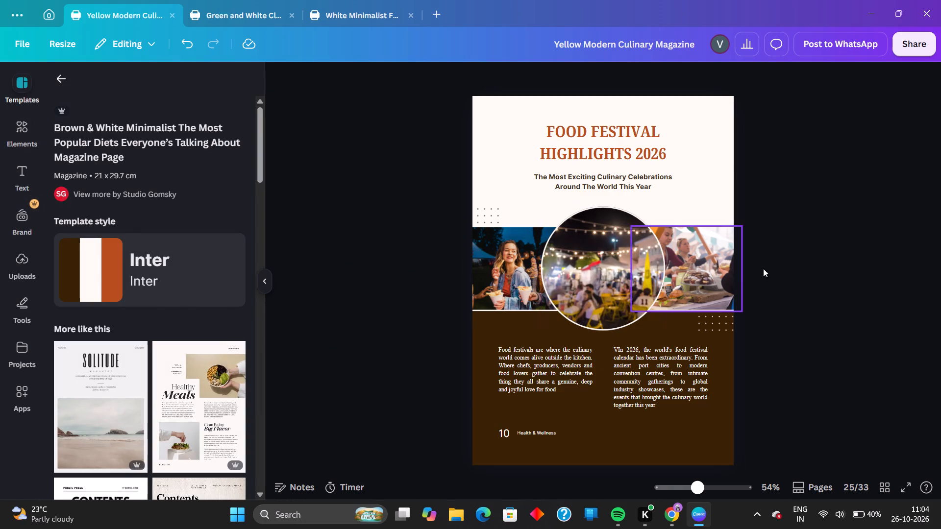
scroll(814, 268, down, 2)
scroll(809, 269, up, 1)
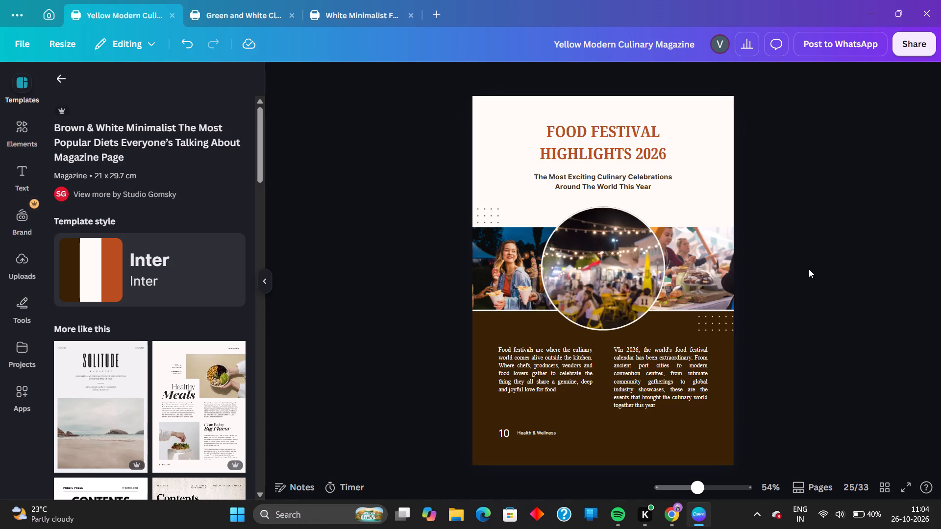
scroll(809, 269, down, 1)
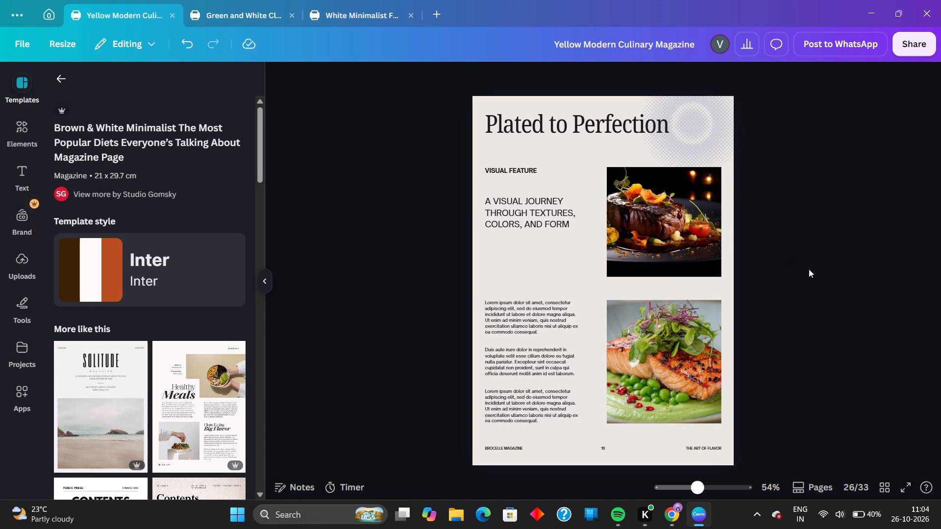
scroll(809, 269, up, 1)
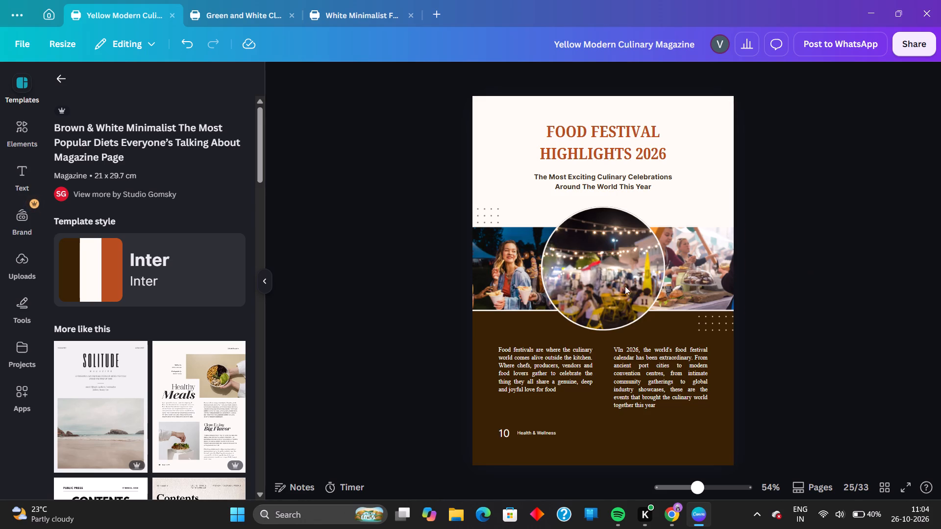
Browse the magazine templates similar to the diet-article template for a layout suited to another page.
click(20, 143)
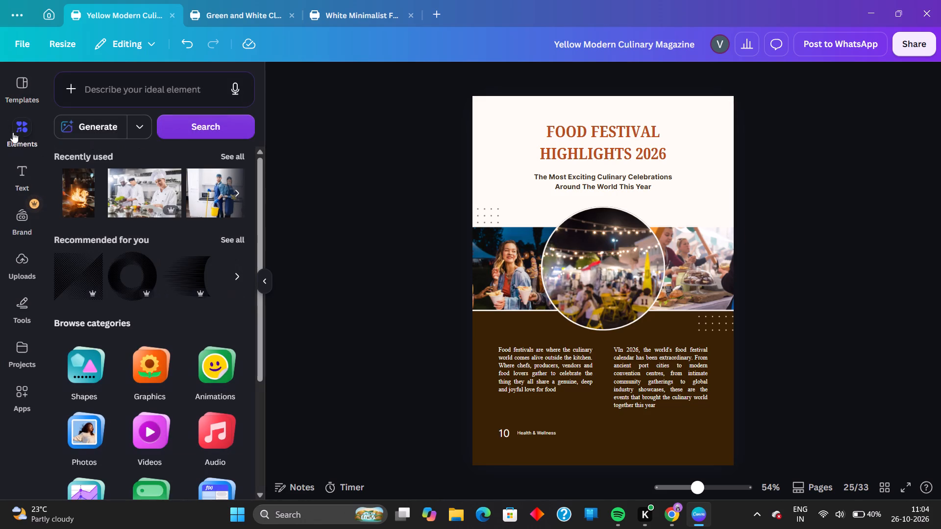
click(20, 89)
scroll(160, 282, down, 2)
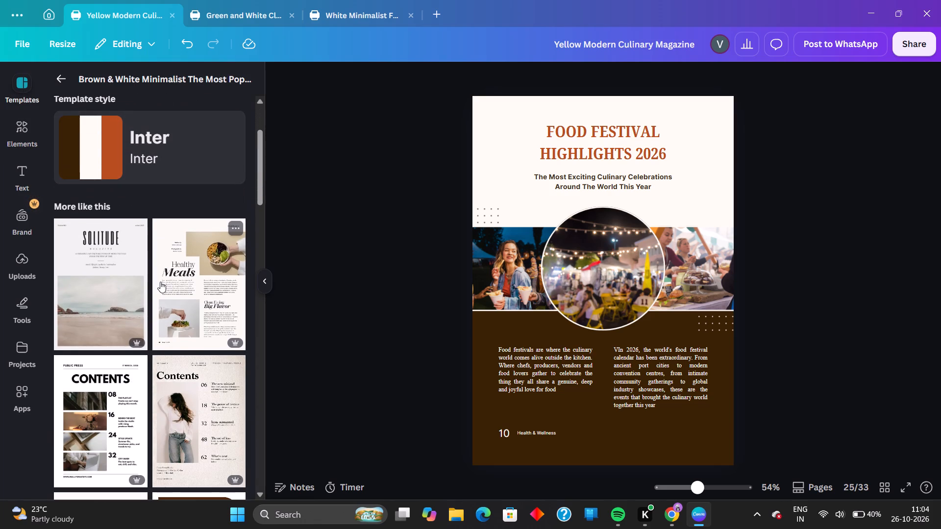
scroll(160, 281, up, 2)
scroll(160, 281, down, 3)
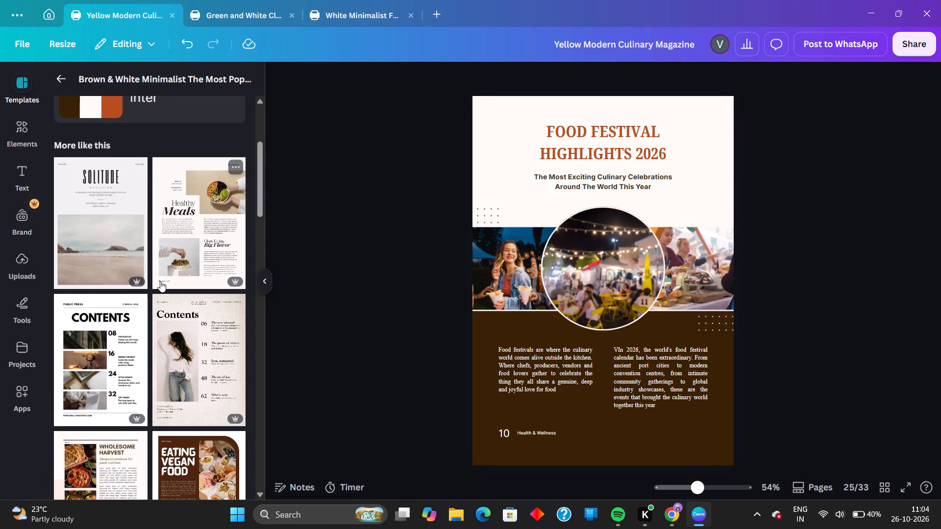
scroll(160, 281, up, 1)
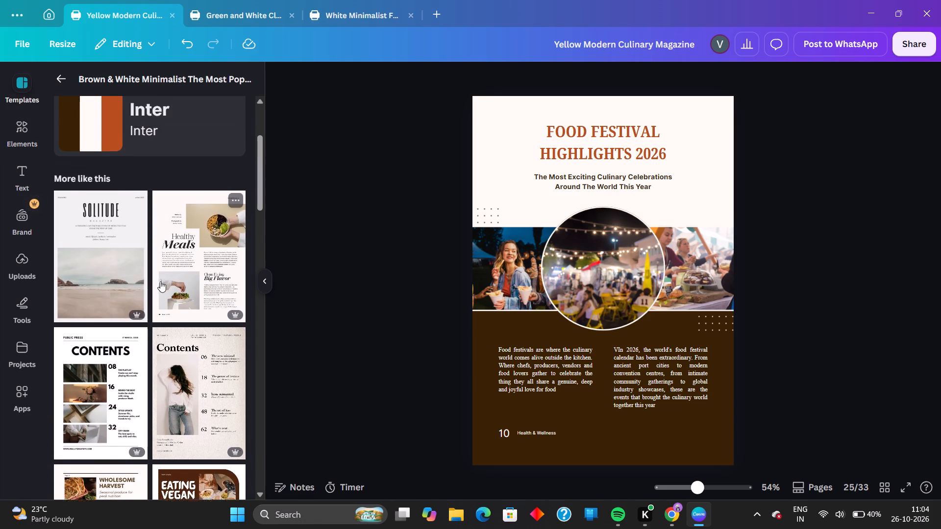
scroll(160, 281, down, 6)
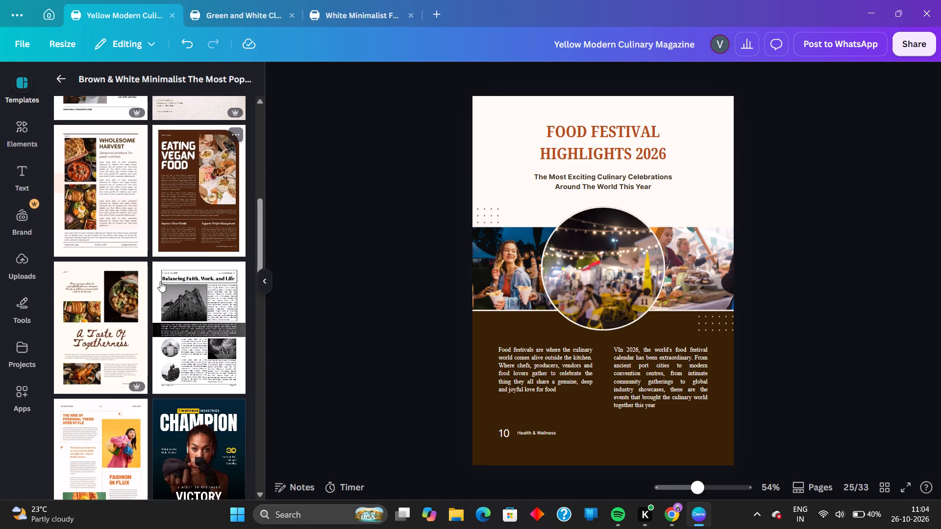
scroll(160, 281, down, 4)
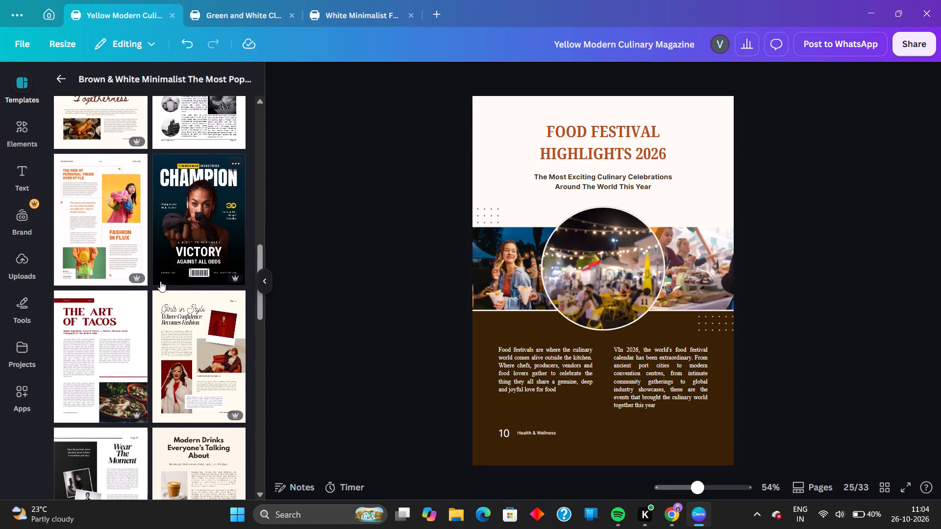
scroll(160, 281, down, 2)
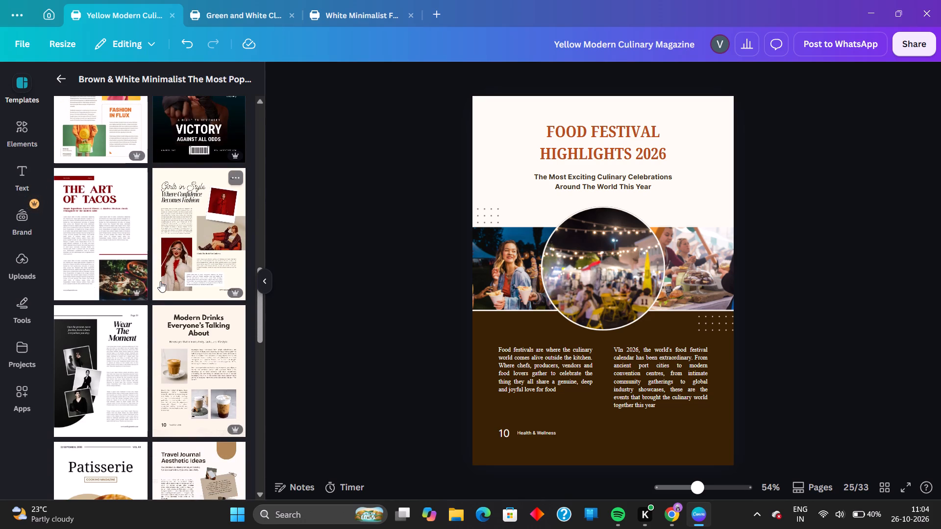
scroll(160, 281, down, 2)
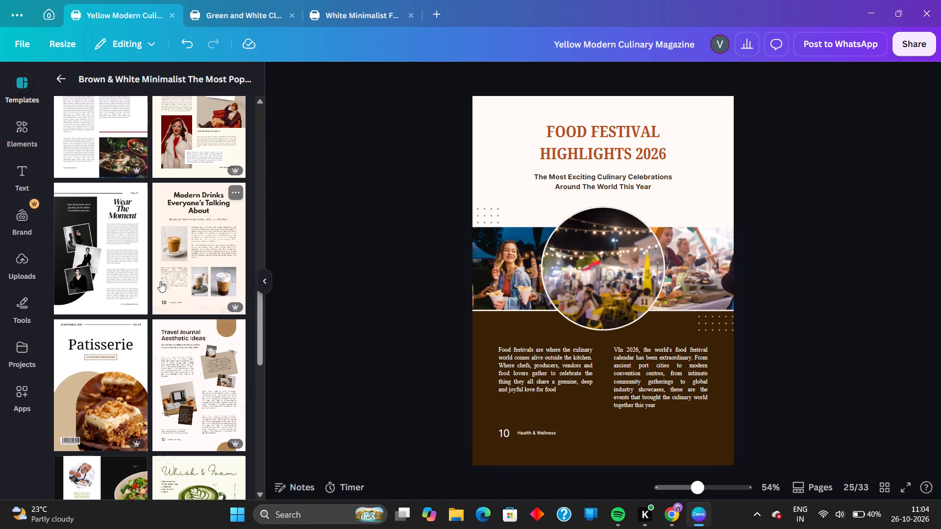
scroll(160, 281, down, 1)
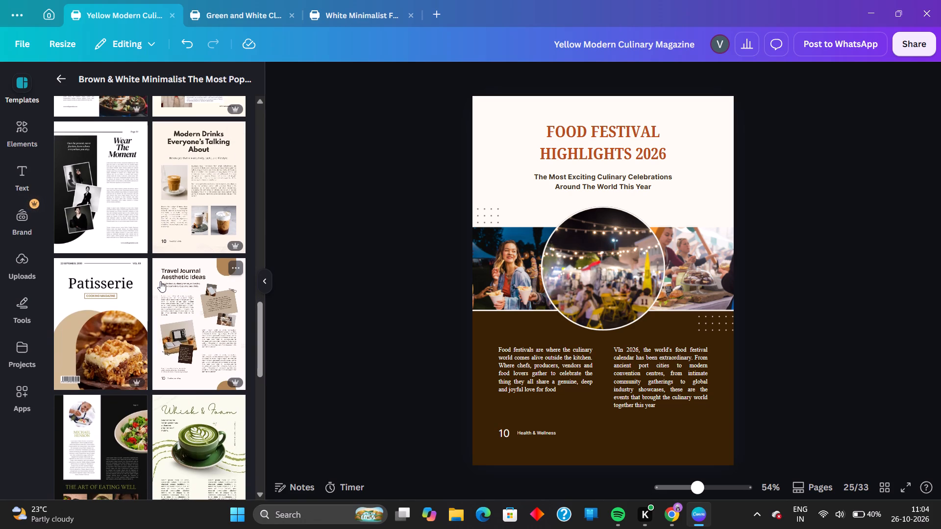
scroll(160, 281, down, 4)
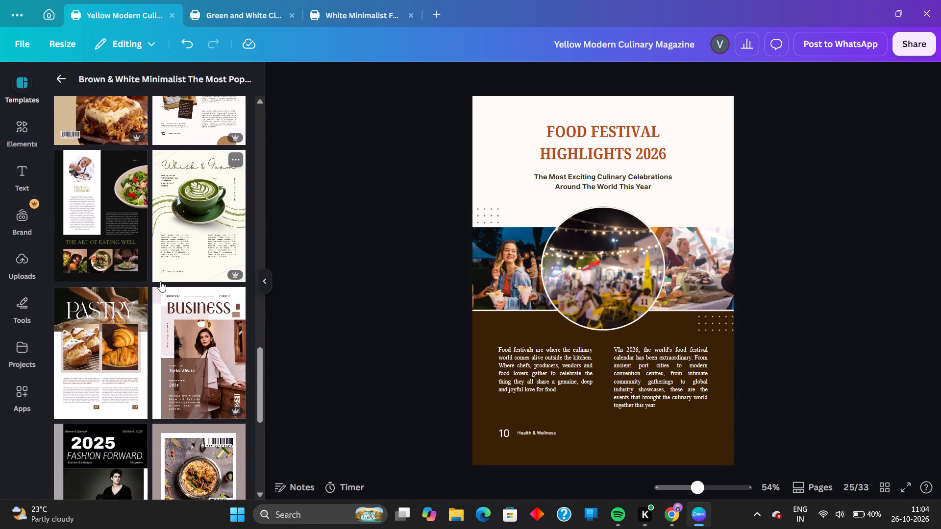
scroll(160, 281, down, 5)
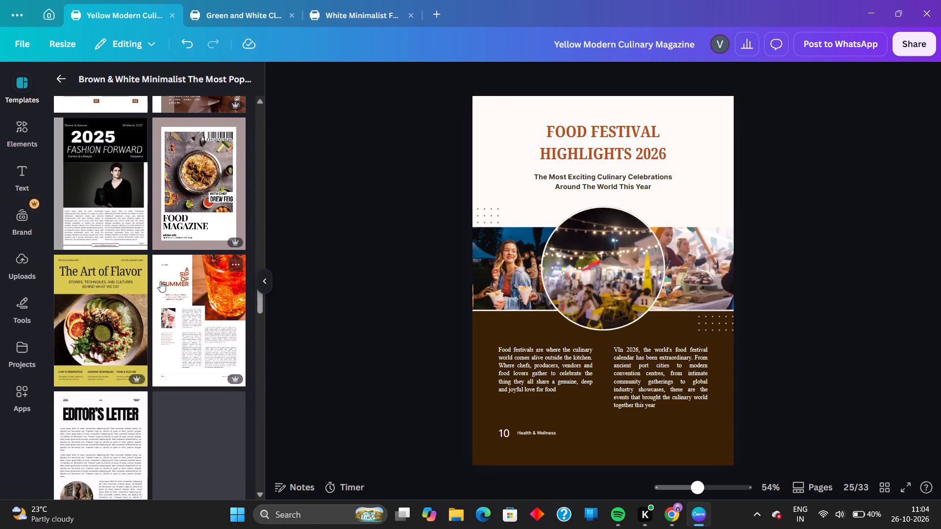
scroll(262, 353, down, 2)
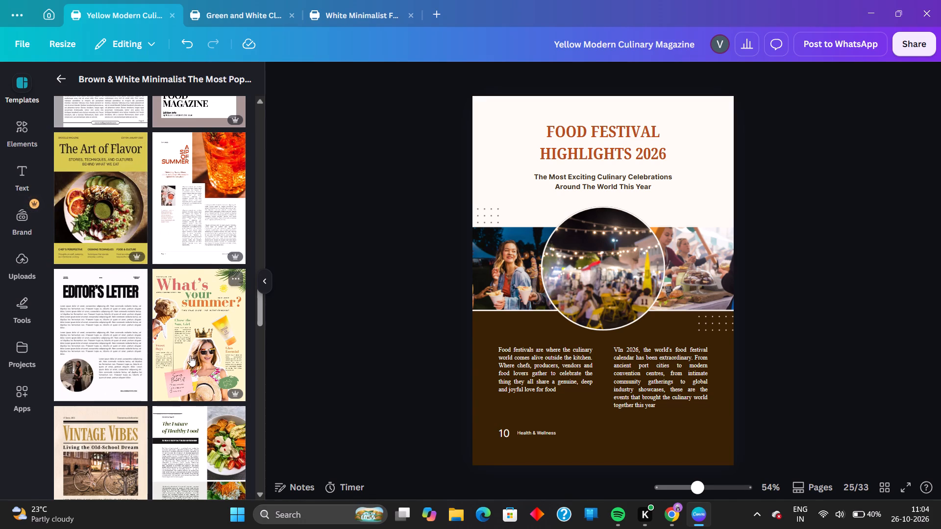
scroll(190, 354, down, 3)
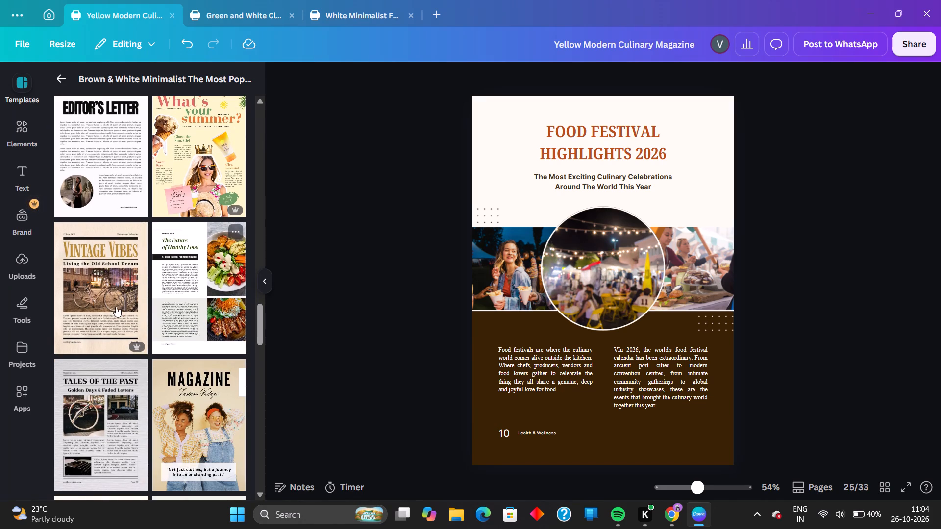
scroll(106, 309, down, 4)
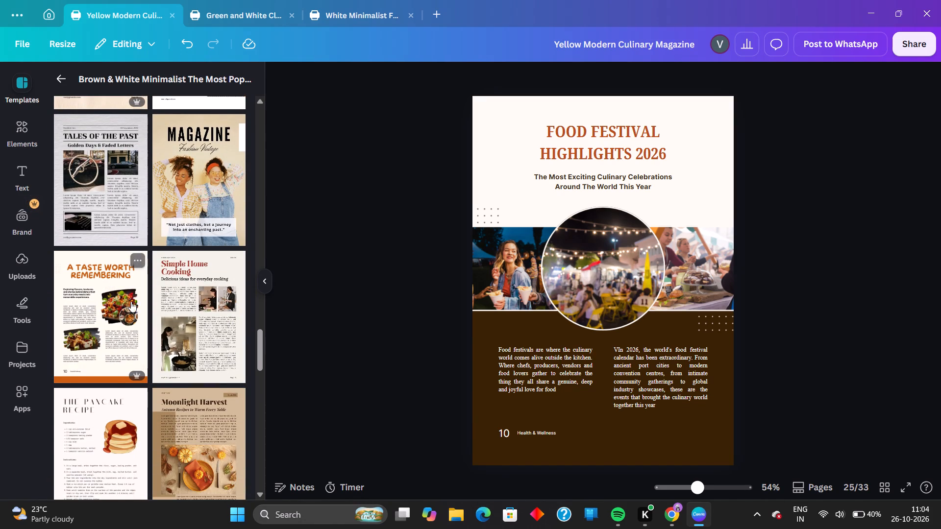
scroll(207, 298, down, 2)
scroll(114, 315, down, 3)
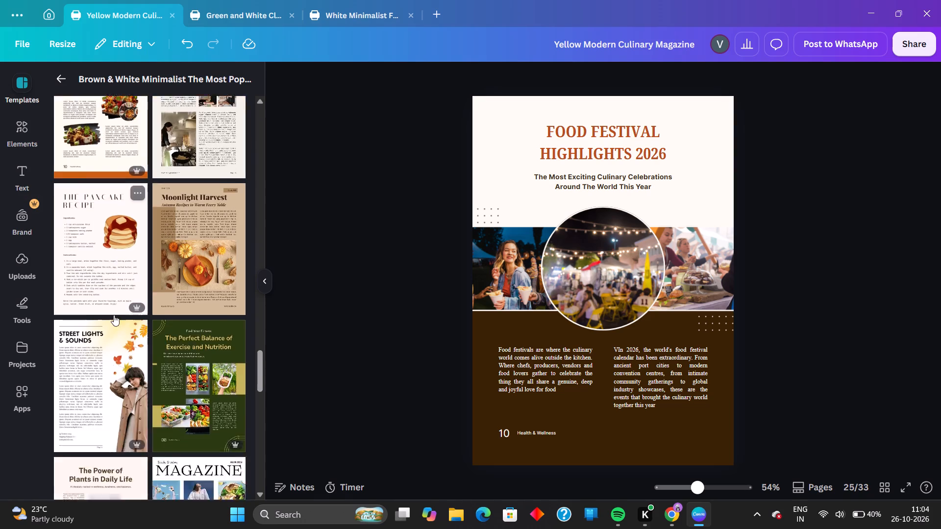
scroll(165, 302, down, 2)
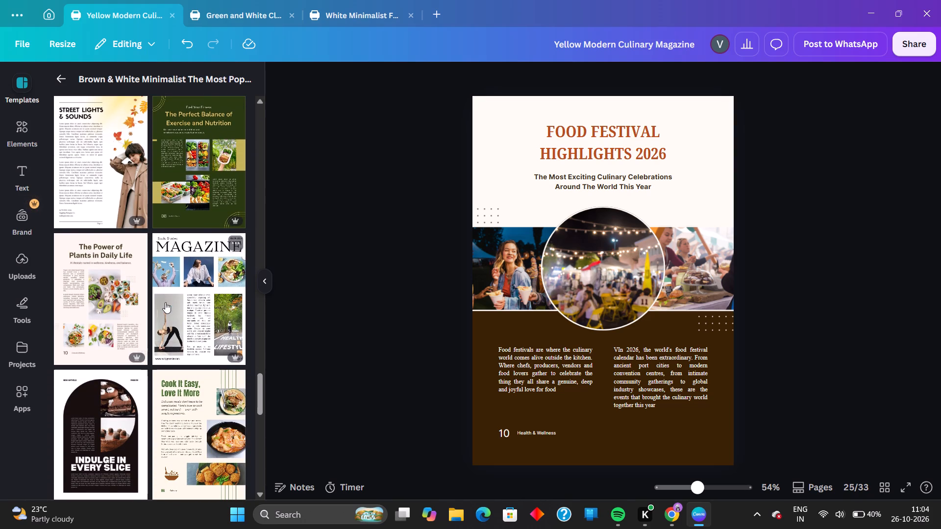
scroll(165, 302, down, 2)
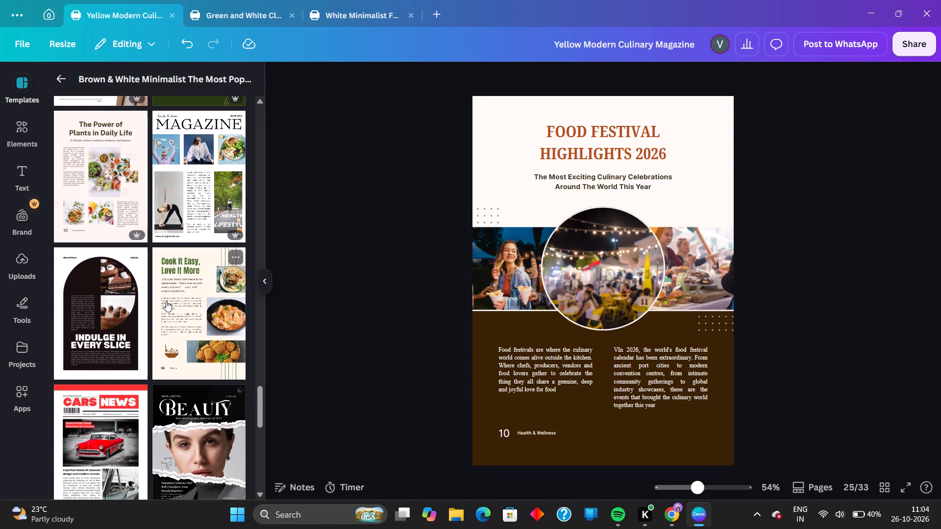
scroll(166, 301, down, 4)
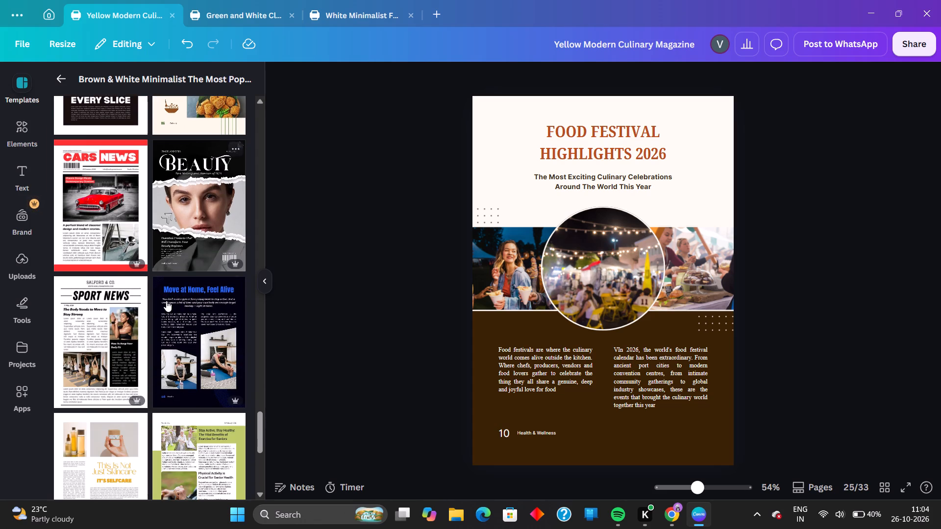
scroll(166, 301, down, 3)
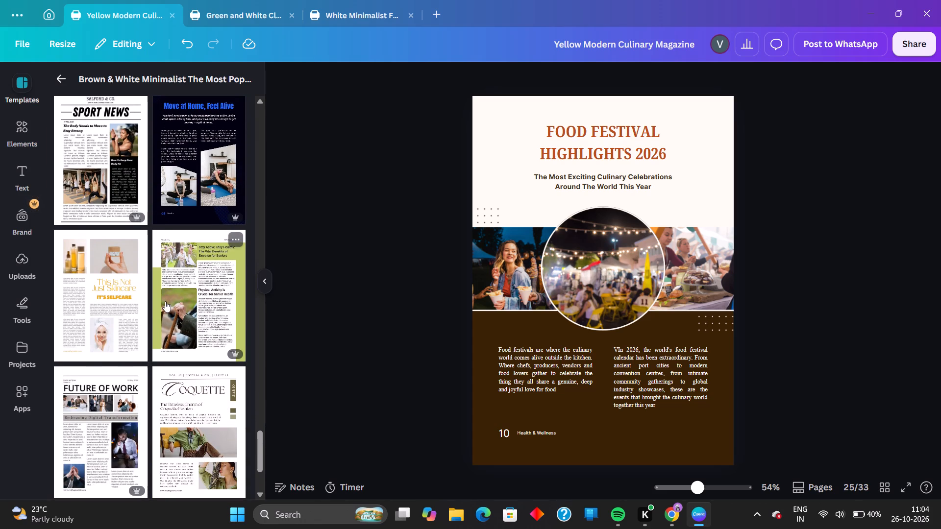
scroll(119, 341, down, 2)
scroll(217, 340, down, 4)
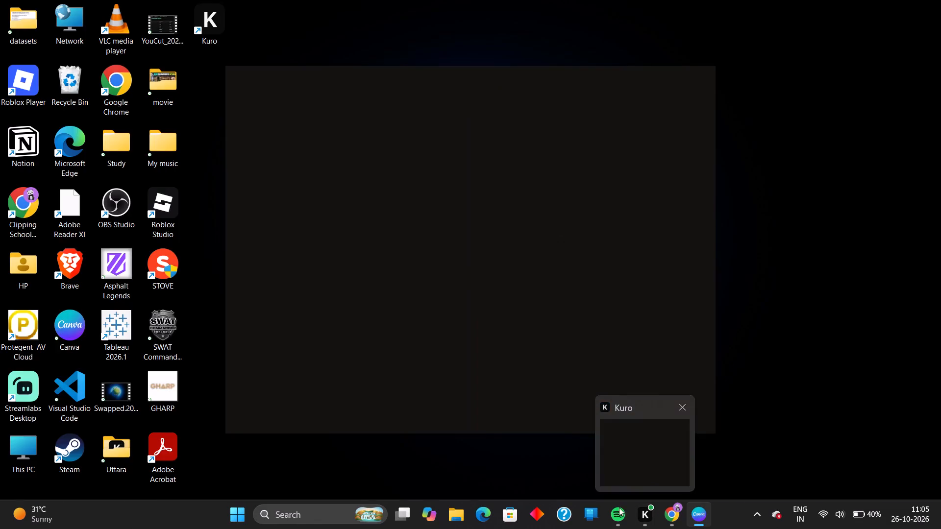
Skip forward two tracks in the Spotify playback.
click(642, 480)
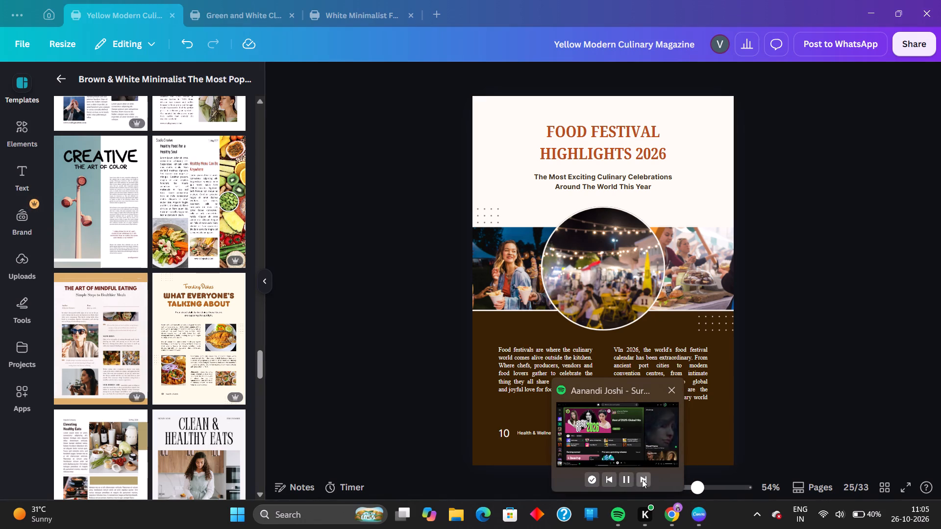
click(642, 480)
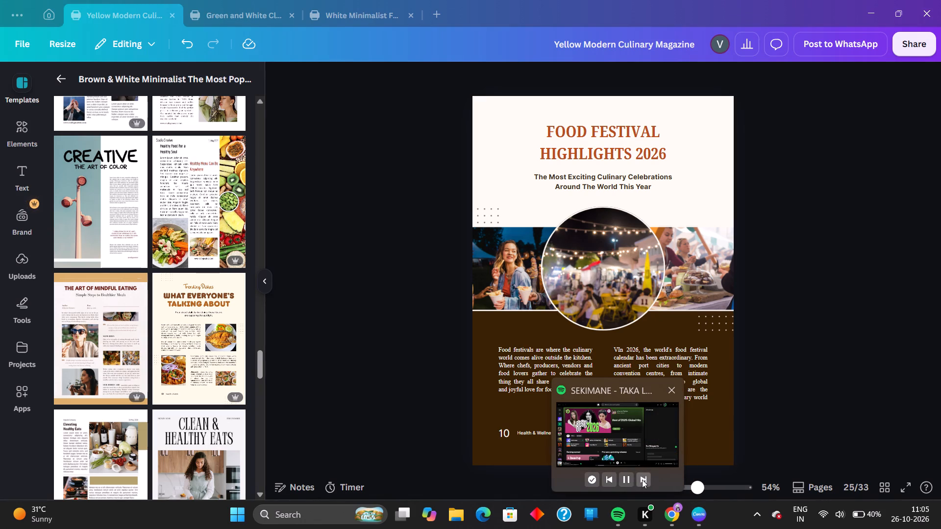
Continue browsing the magazine templates similar to the diet-article template for a layout suited to another page.
scroll(161, 393, down, 3)
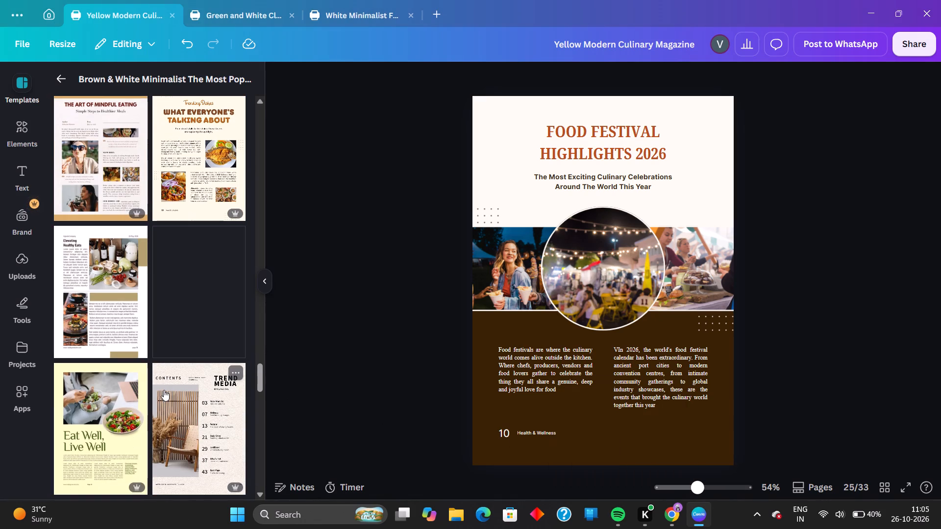
scroll(147, 390, down, 5)
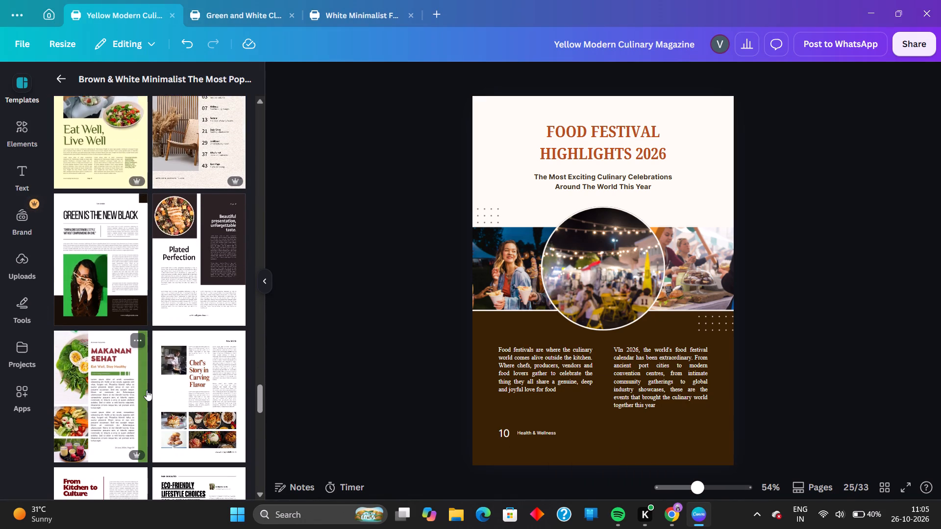
scroll(147, 390, down, 4)
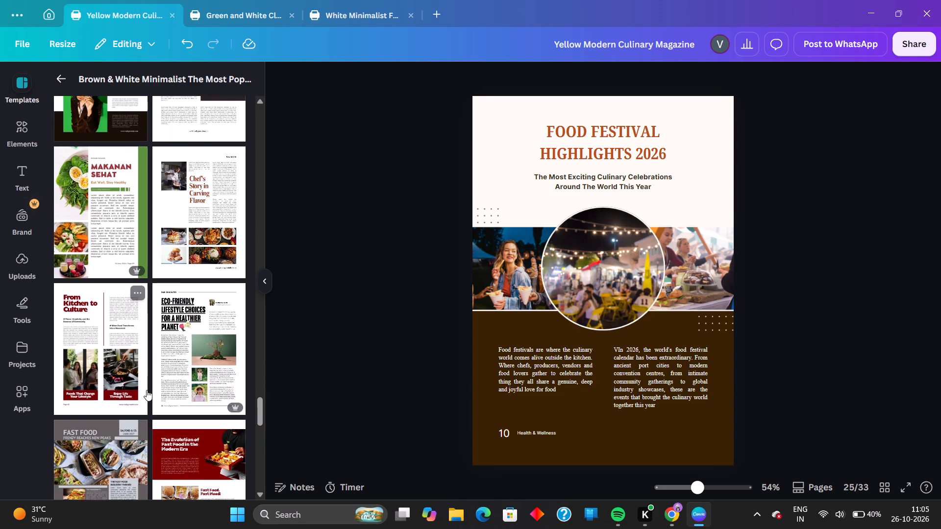
scroll(147, 390, down, 3)
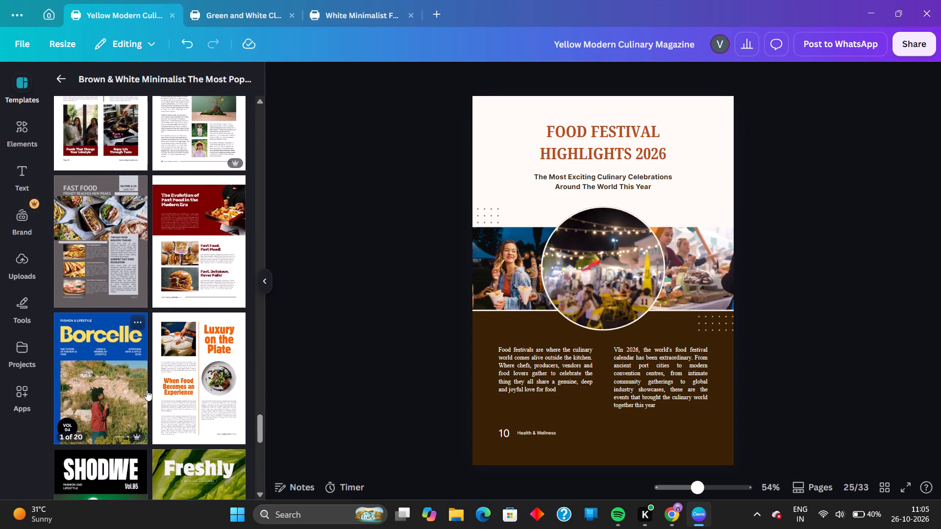
scroll(208, 384, down, 3)
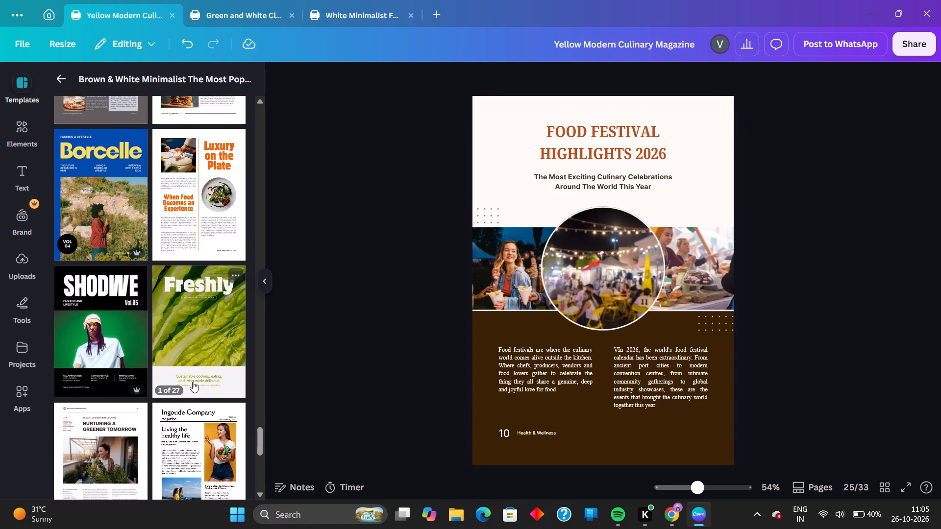
scroll(193, 382, down, 3)
scroll(137, 359, down, 5)
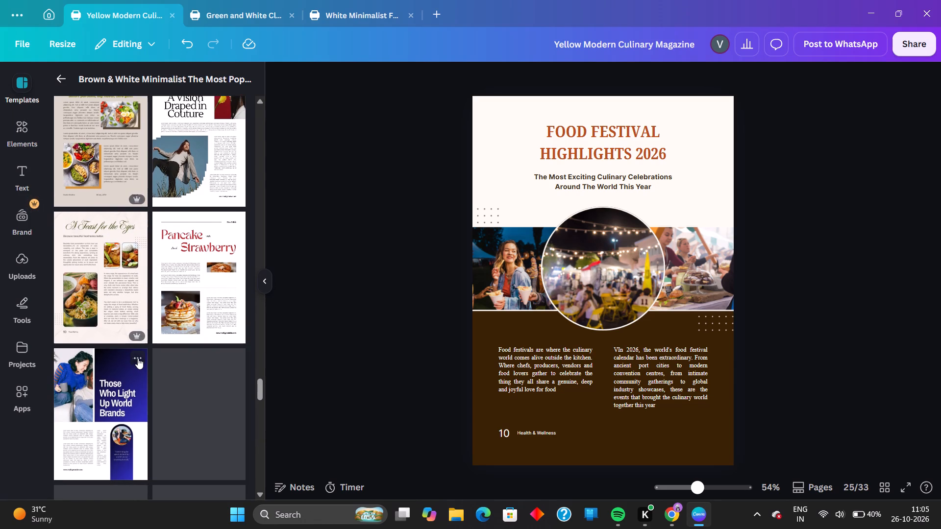
scroll(138, 358, down, 5)
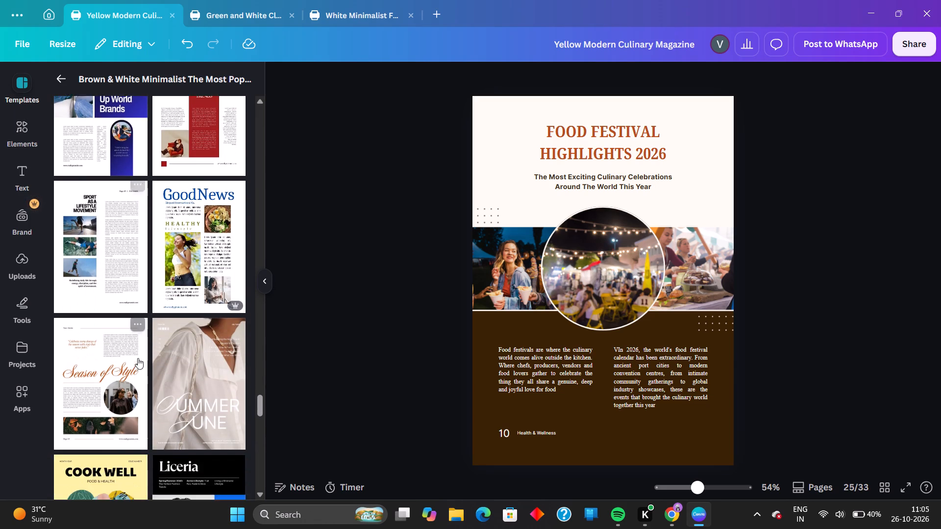
scroll(138, 358, down, 6)
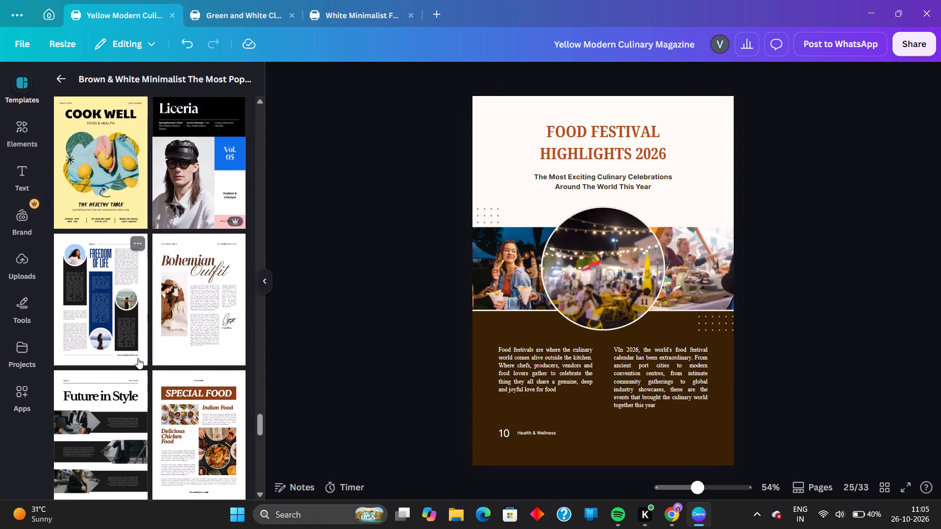
scroll(138, 358, down, 1)
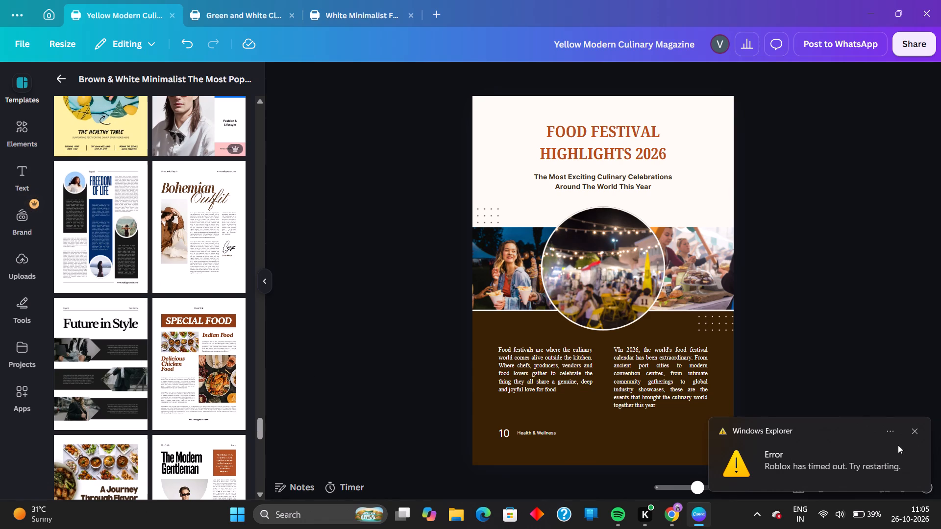
click(912, 430)
scroll(205, 365, down, 2)
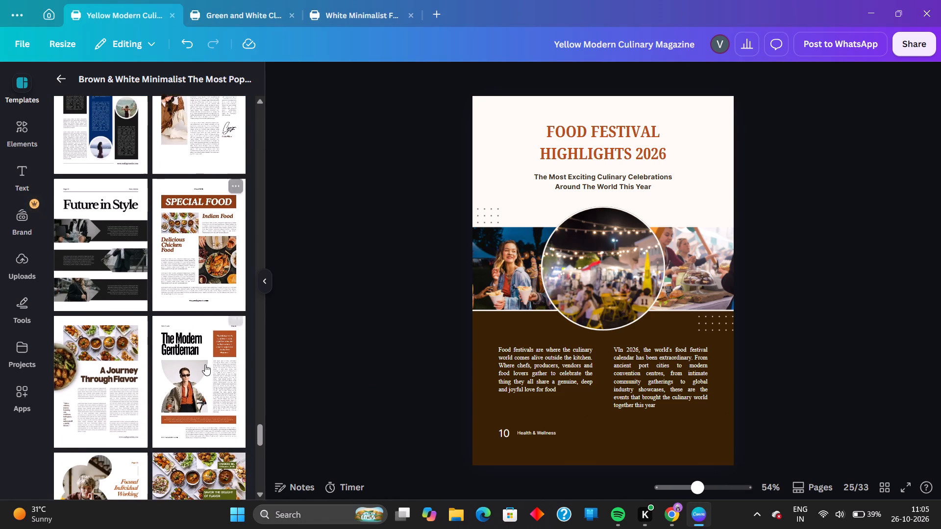
scroll(207, 363, down, 5)
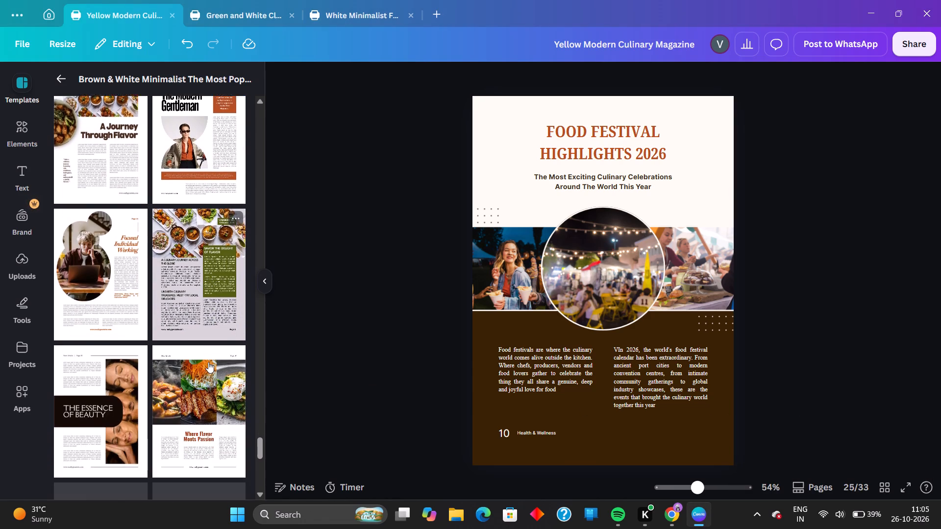
scroll(208, 362, down, 5)
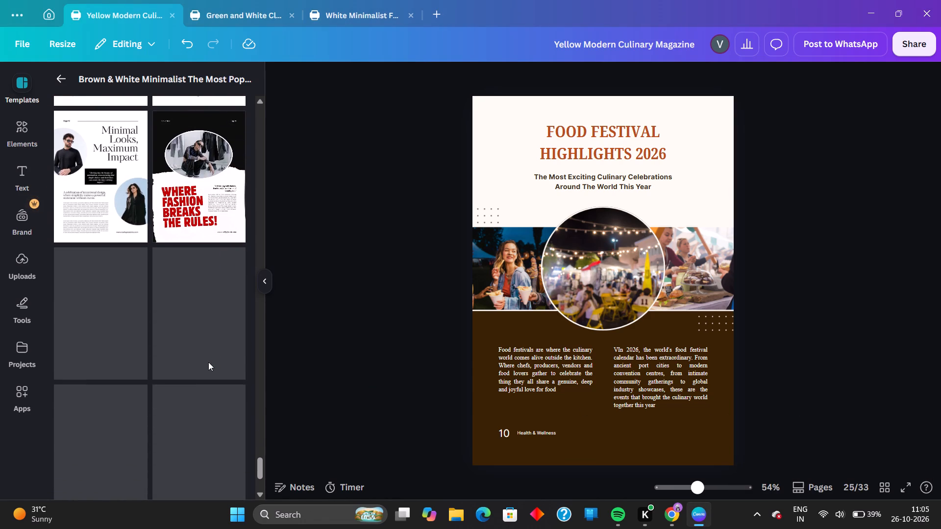
scroll(208, 362, down, 1)
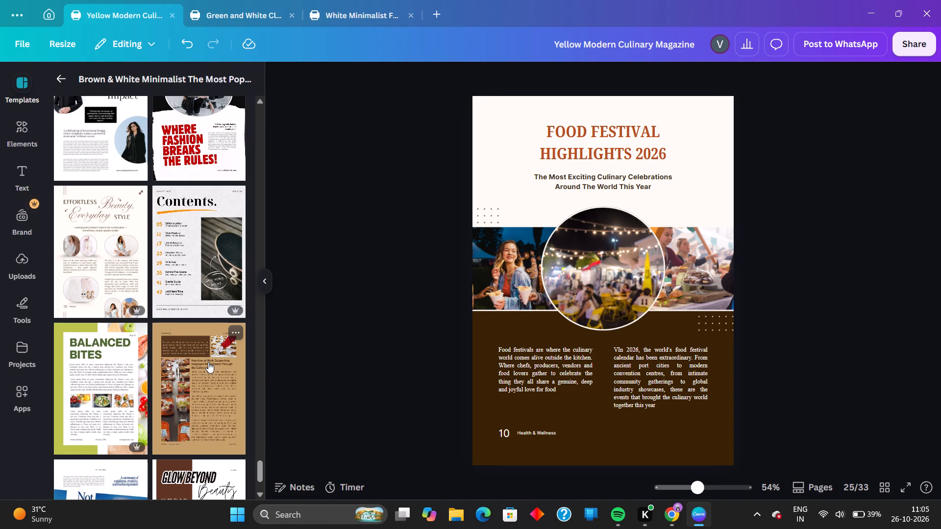
scroll(208, 362, down, 6)
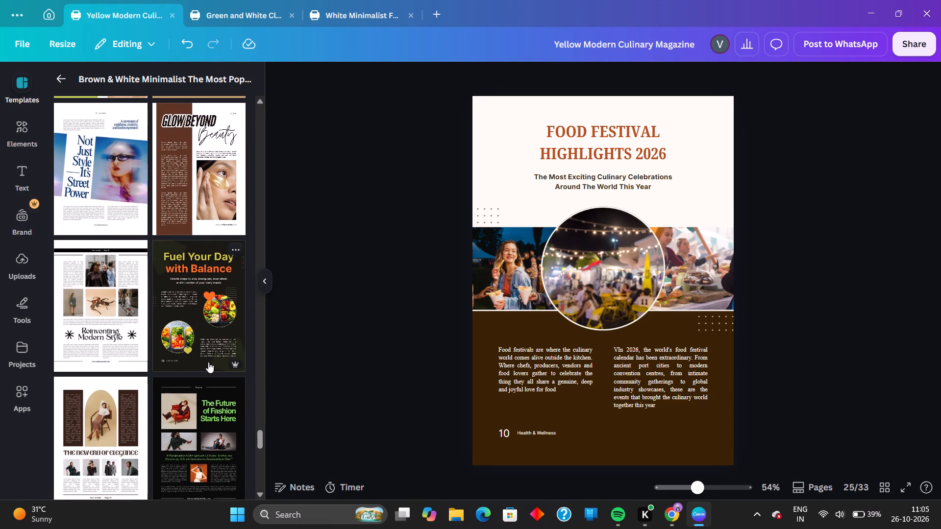
scroll(208, 362, down, 3)
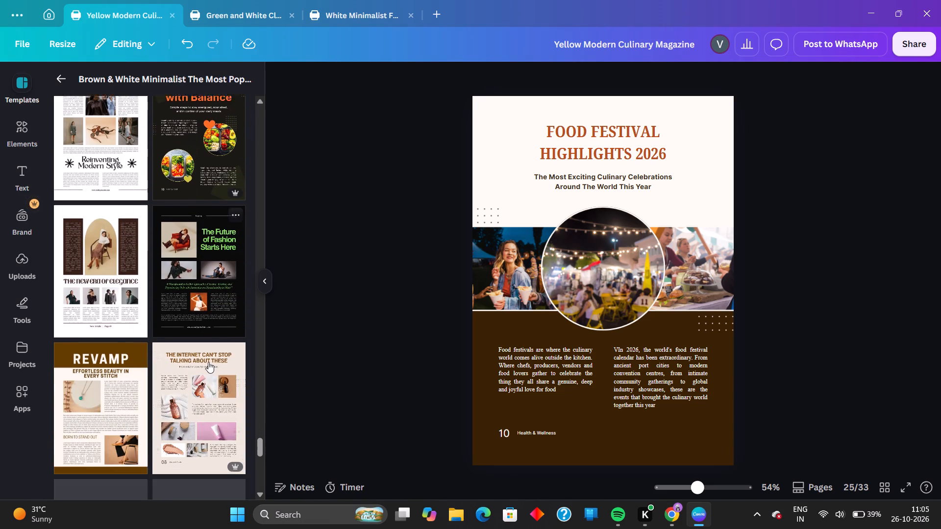
scroll(208, 362, down, 2)
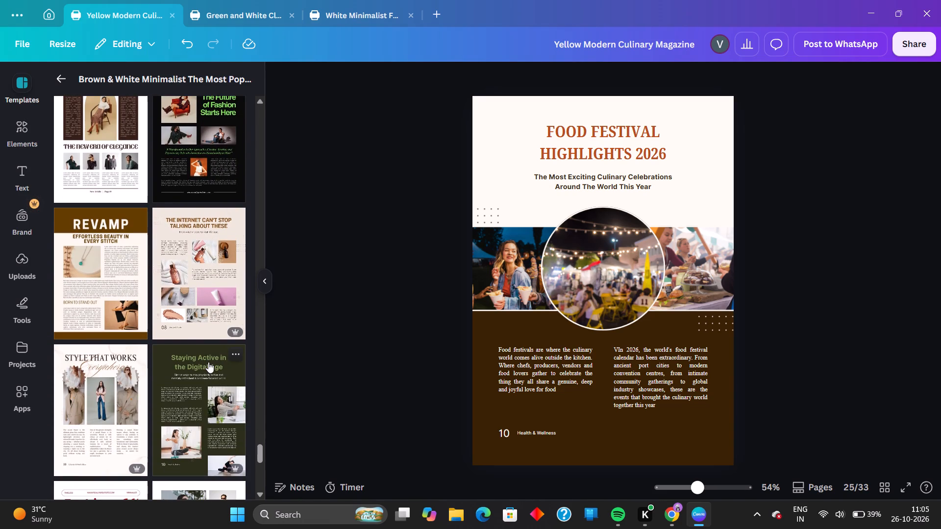
scroll(208, 362, down, 1)
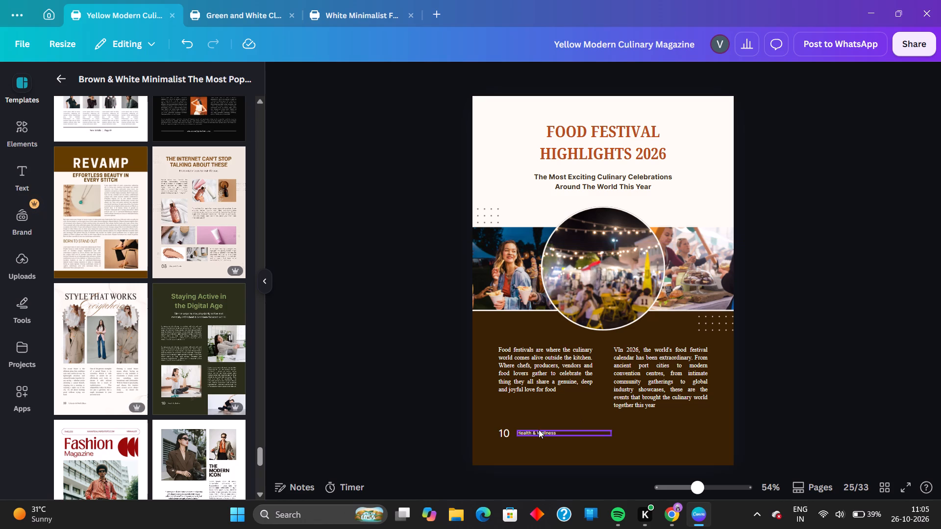
Delete the "Health & Wellness" footer label and the page number 10 from the Food Festival Highlights page.
click(539, 430)
click(586, 404)
click(510, 433)
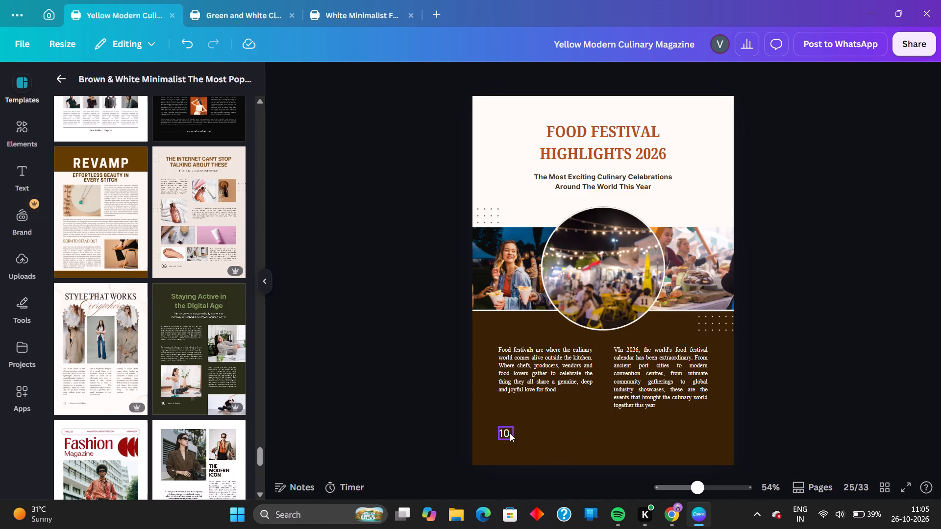
click(529, 406)
Look through the pages before and after the Food Festival Highlights page in the magazine.
scroll(358, 392, up, 1)
scroll(358, 392, down, 1)
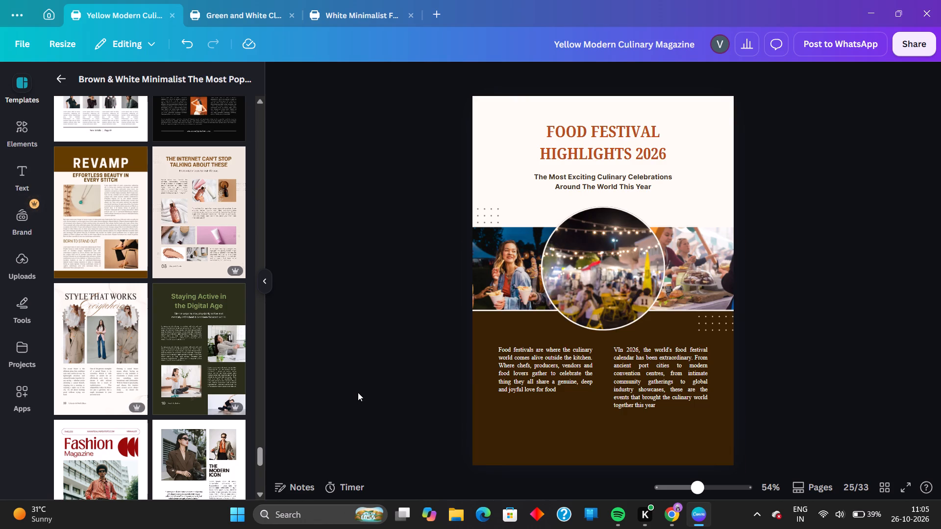
scroll(358, 392, up, 1)
scroll(358, 392, down, 1)
scroll(358, 392, up, 1)
scroll(358, 392, down, 1)
scroll(443, 372, down, 2)
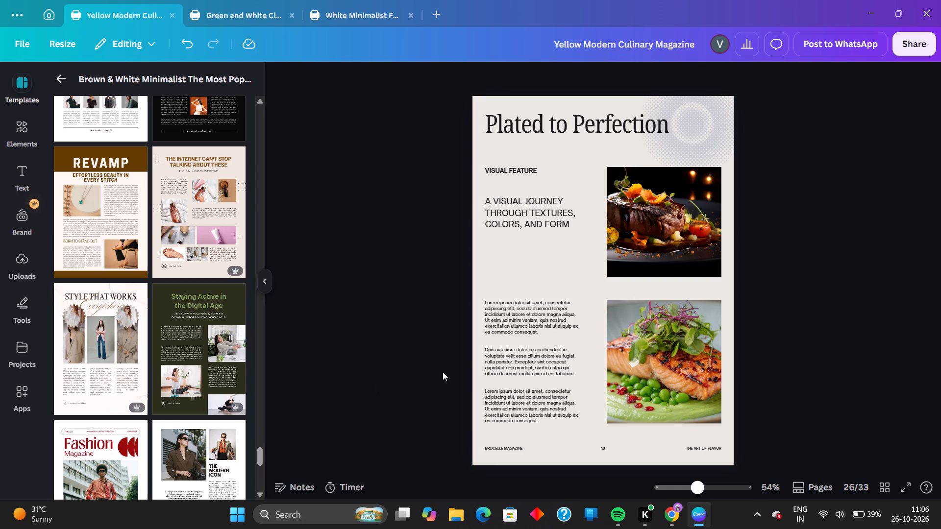
scroll(540, 365, down, 2)
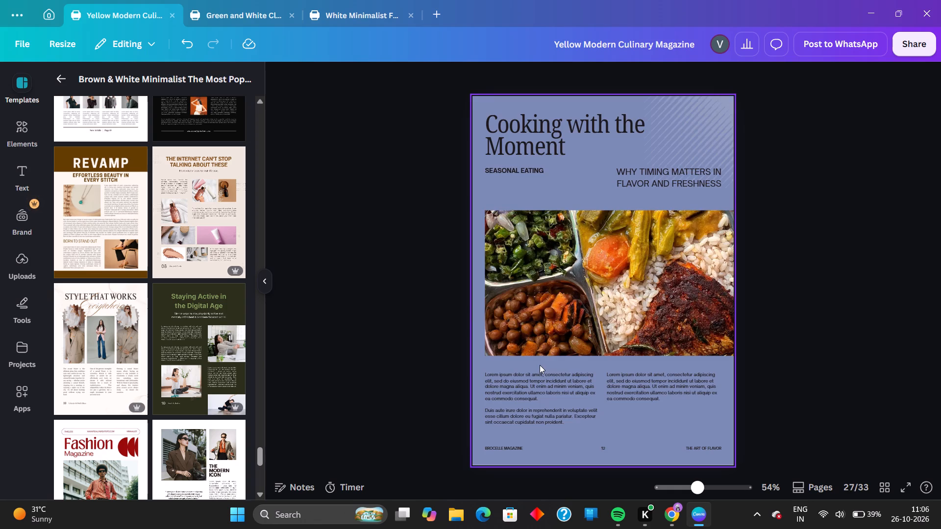
scroll(540, 365, down, 1)
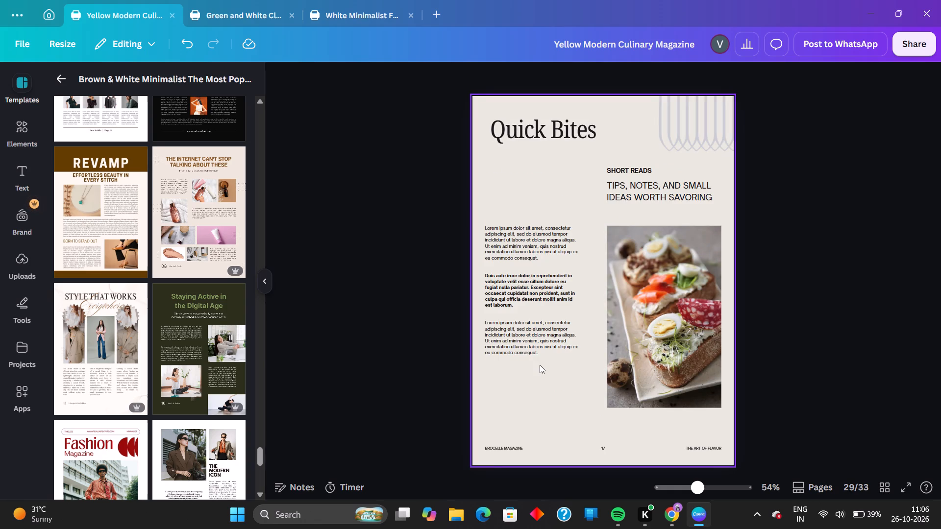
scroll(540, 365, up, 1)
Examine all magazine pages in the grid overview for an existing layout to reuse.
click(883, 489)
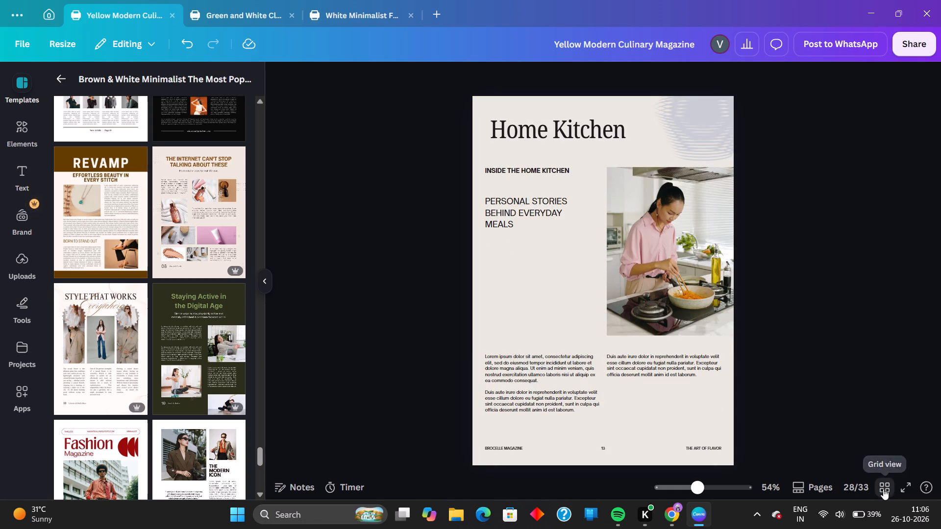
scroll(453, 358, up, 2)
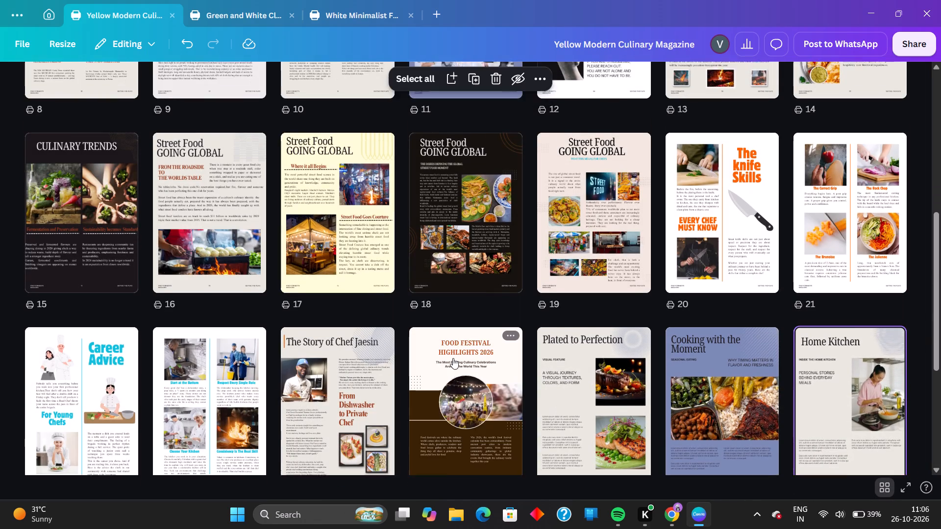
scroll(453, 358, up, 3)
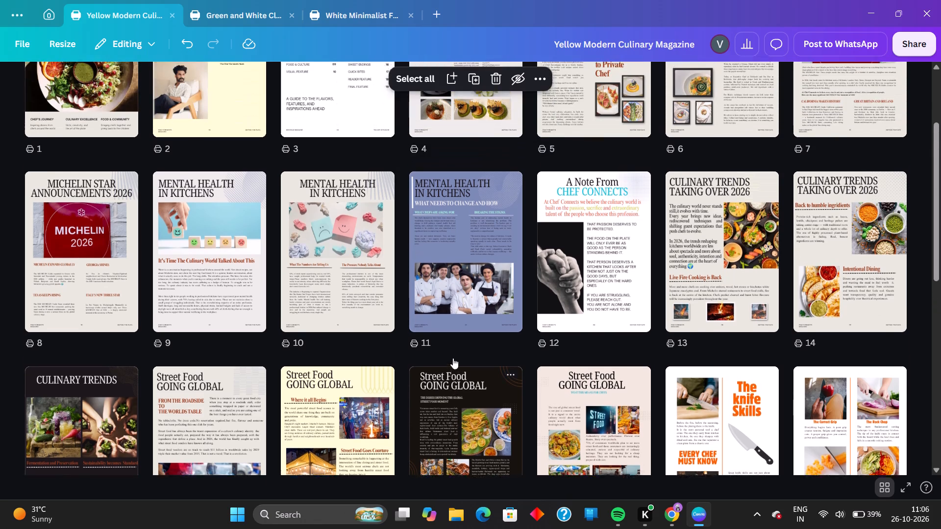
scroll(453, 358, up, 3)
scroll(453, 358, down, 8)
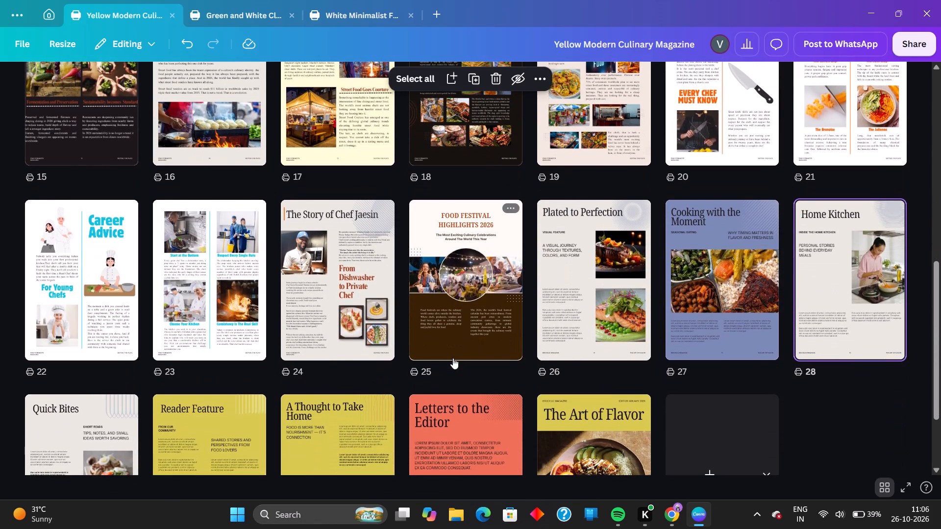
scroll(453, 358, down, 2)
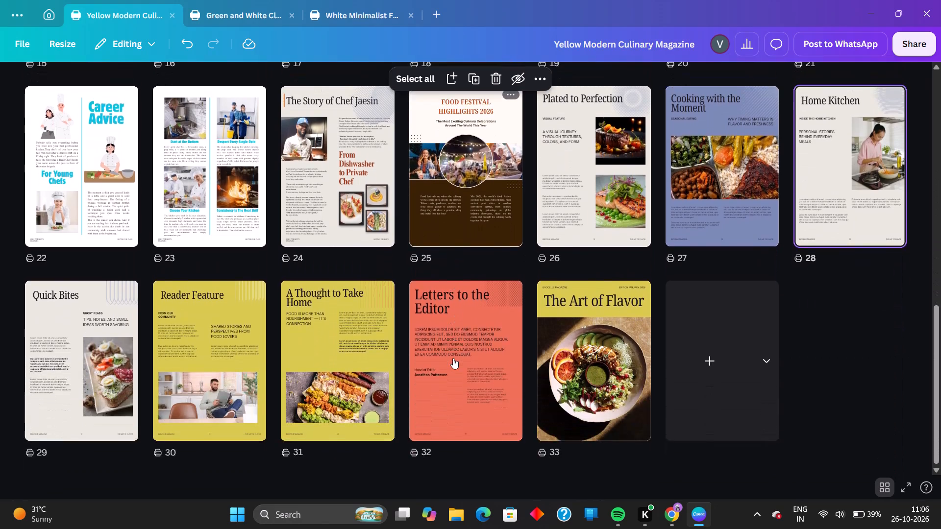
scroll(453, 358, up, 1)
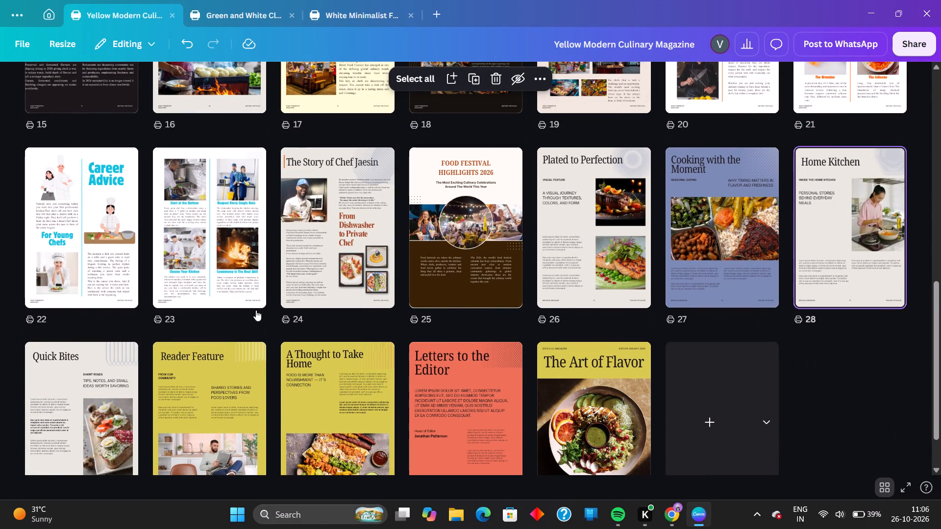
Duplicate page 23 with the four-photo career advice layout, place the copy directly after the Food Festival Highlights page, and open it for editing.
click(256, 303)
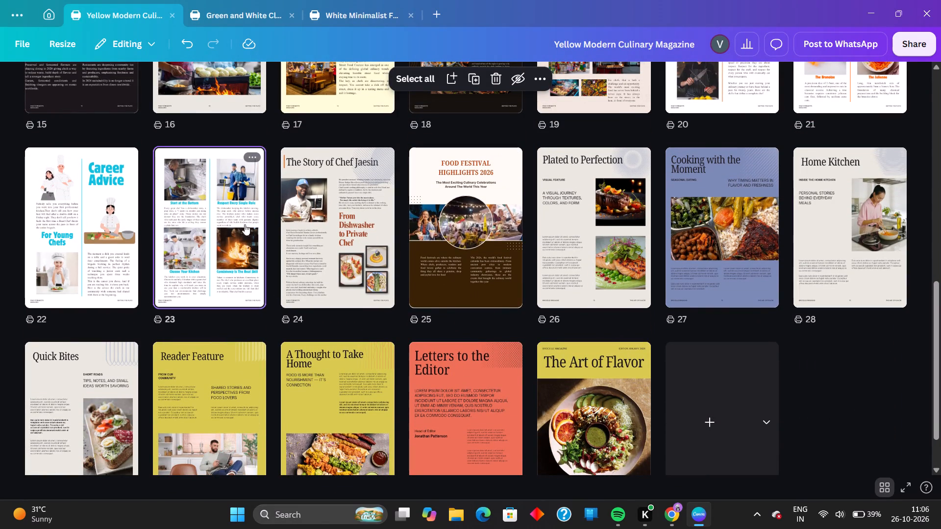
click(471, 84)
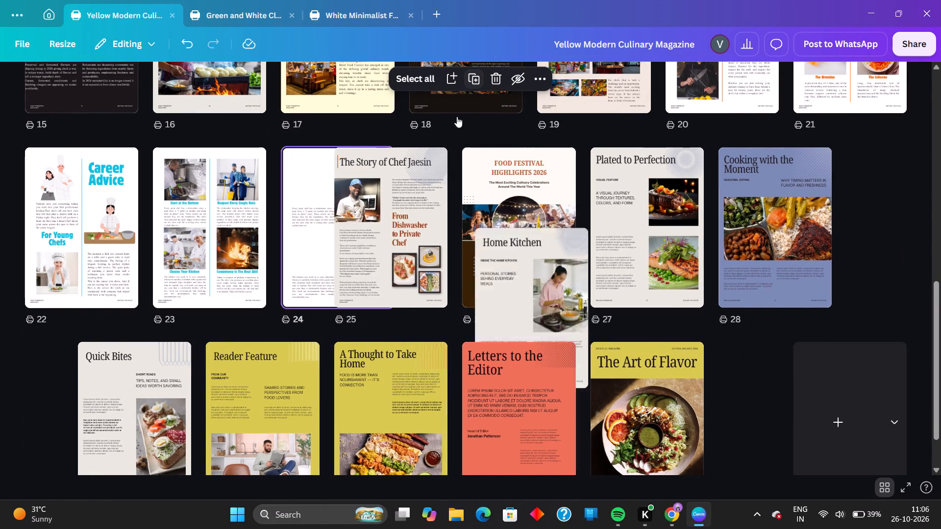
drag(327, 254, 674, 264)
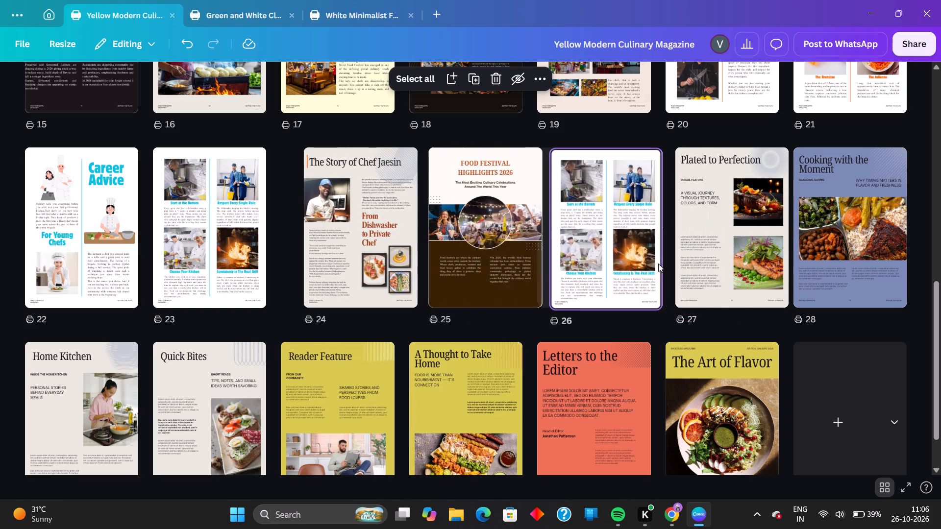
click(888, 483)
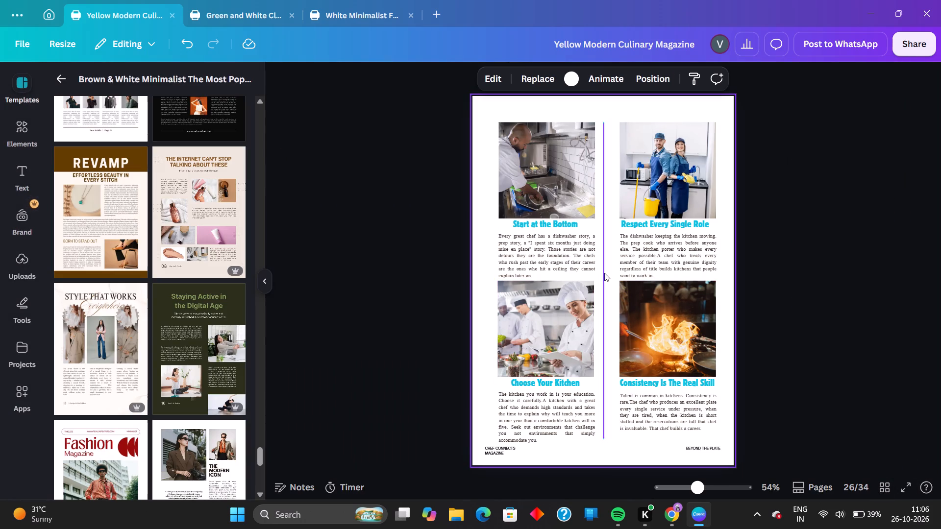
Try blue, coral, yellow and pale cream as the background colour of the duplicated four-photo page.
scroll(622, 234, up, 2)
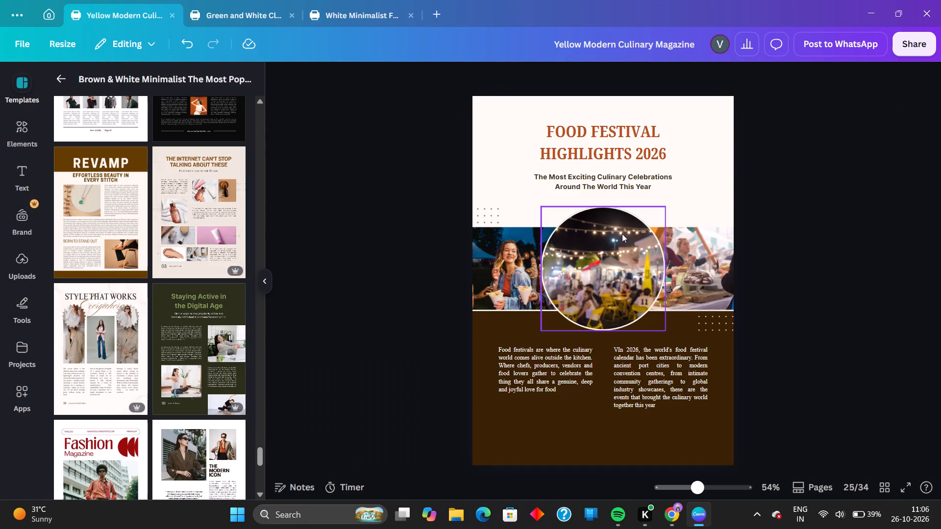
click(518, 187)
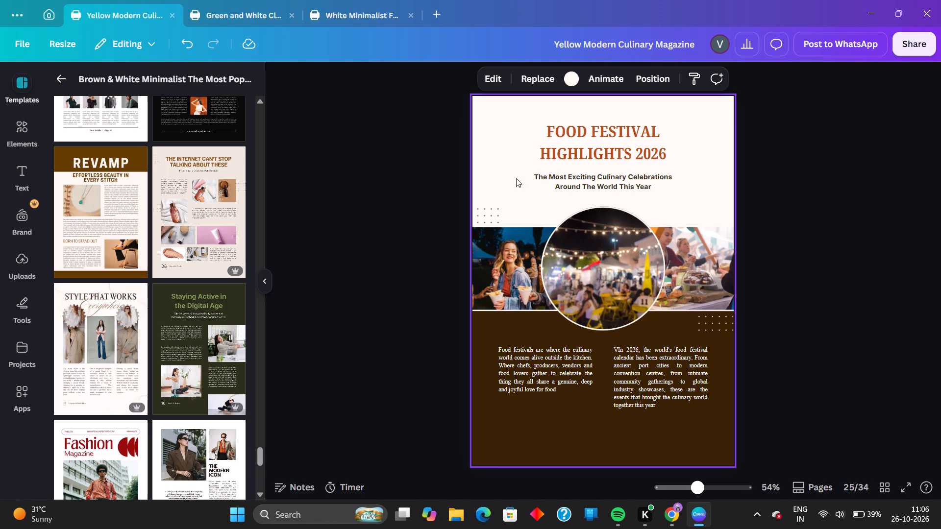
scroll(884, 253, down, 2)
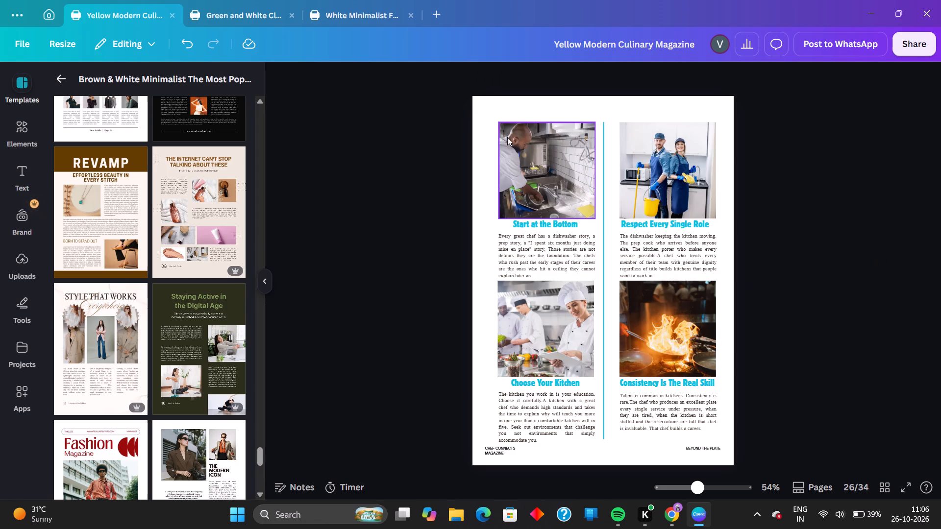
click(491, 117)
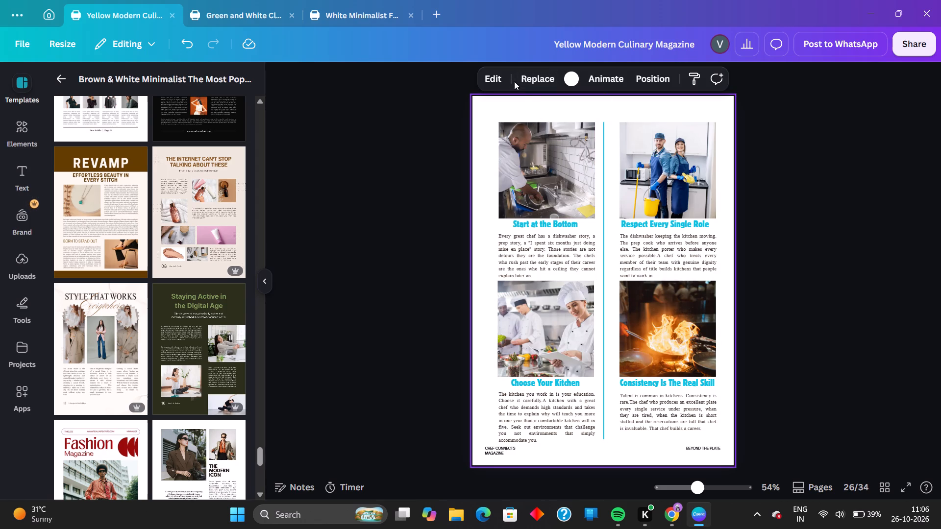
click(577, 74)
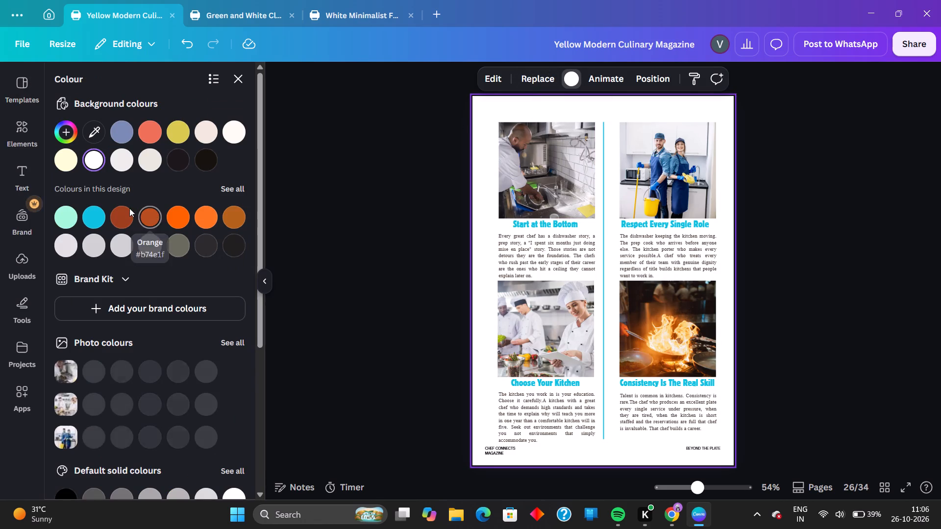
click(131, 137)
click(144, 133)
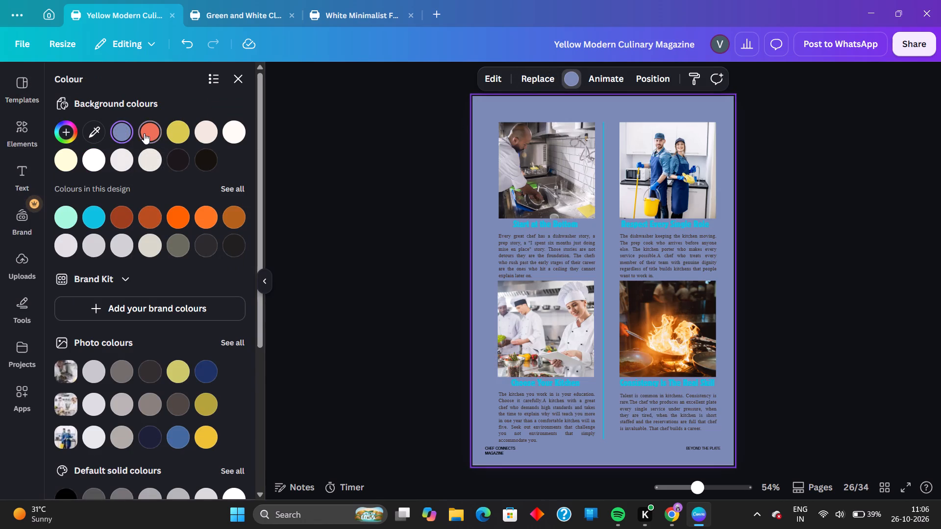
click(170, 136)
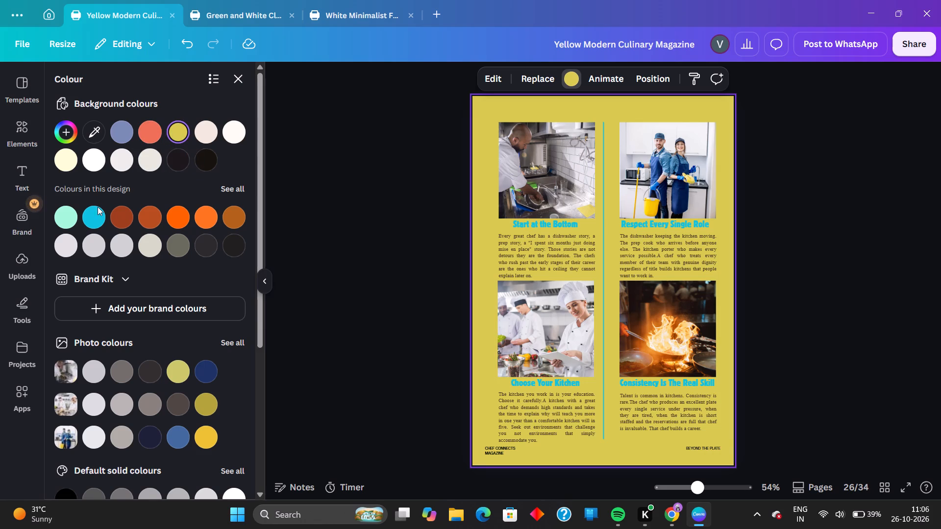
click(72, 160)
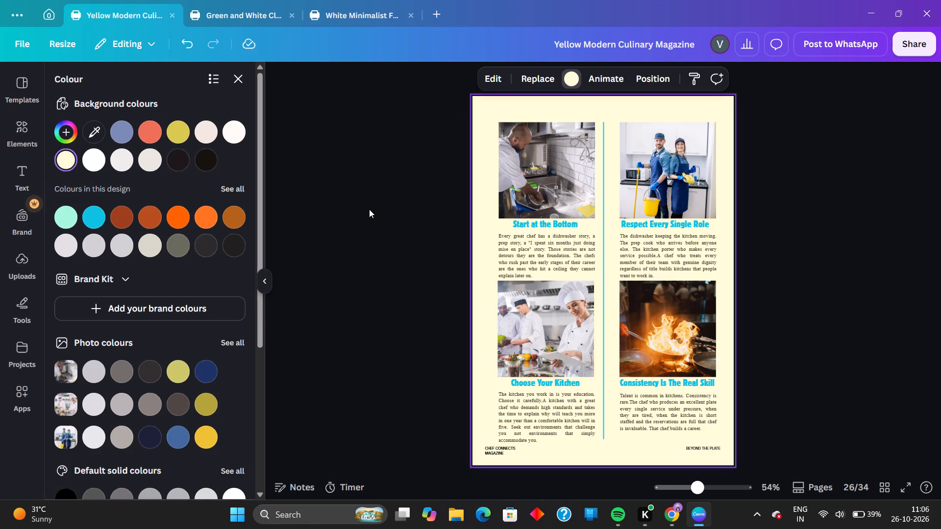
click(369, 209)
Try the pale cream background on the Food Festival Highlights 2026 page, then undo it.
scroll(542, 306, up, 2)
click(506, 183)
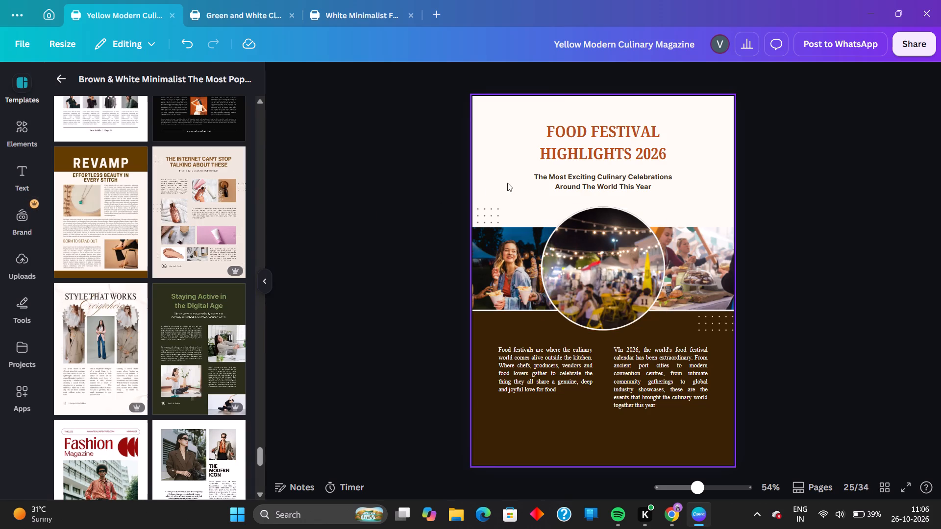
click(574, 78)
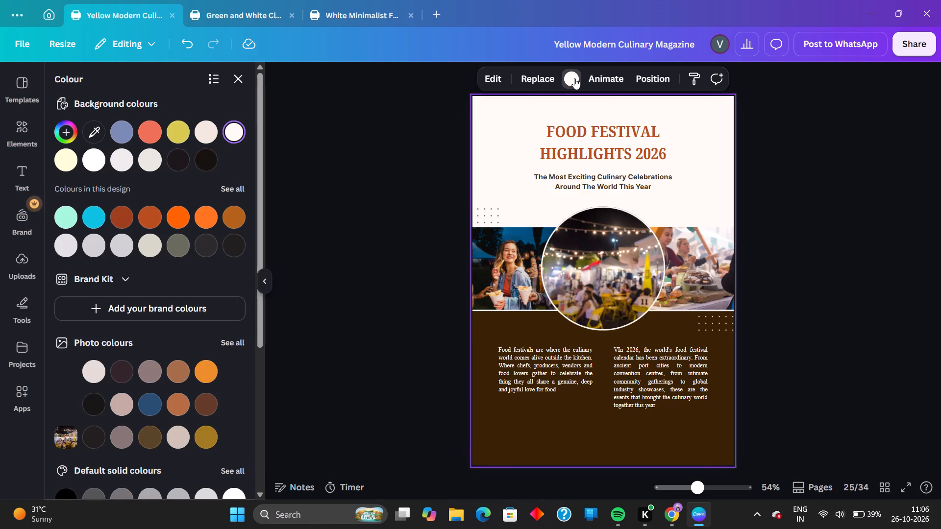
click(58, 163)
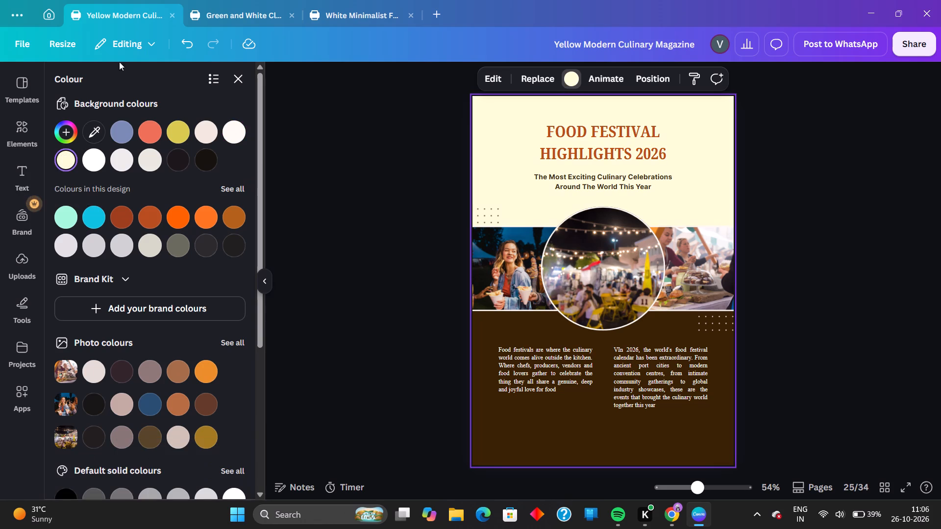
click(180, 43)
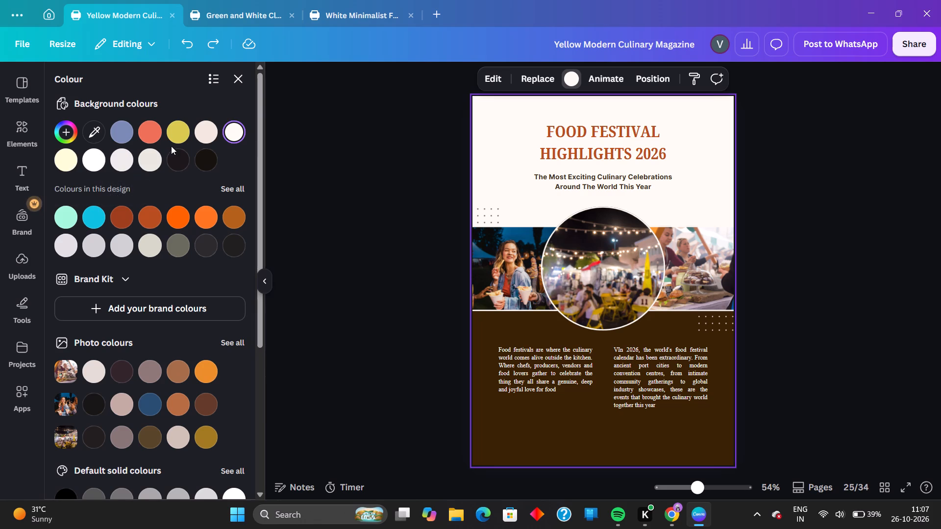
Set the background of the duplicated four-photo page to the pale pink background colour already used in the design.
scroll(520, 322, down, 3)
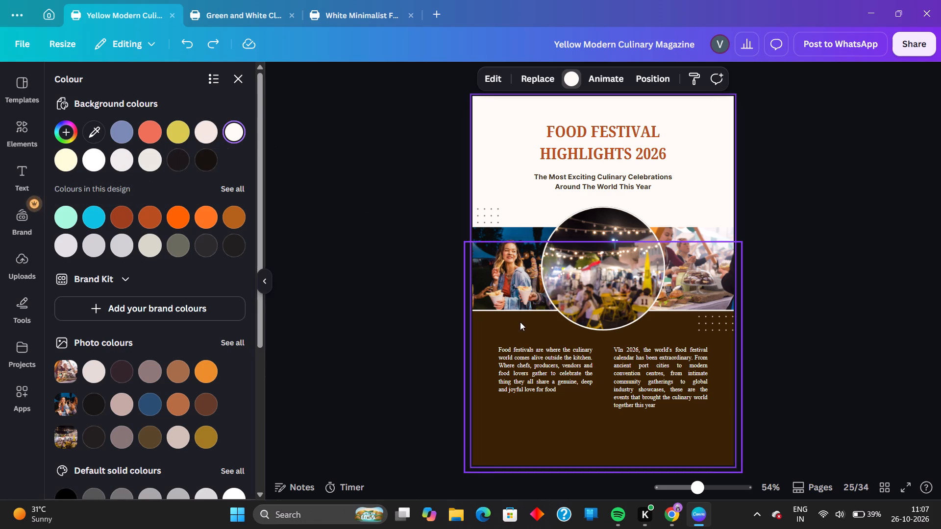
click(474, 205)
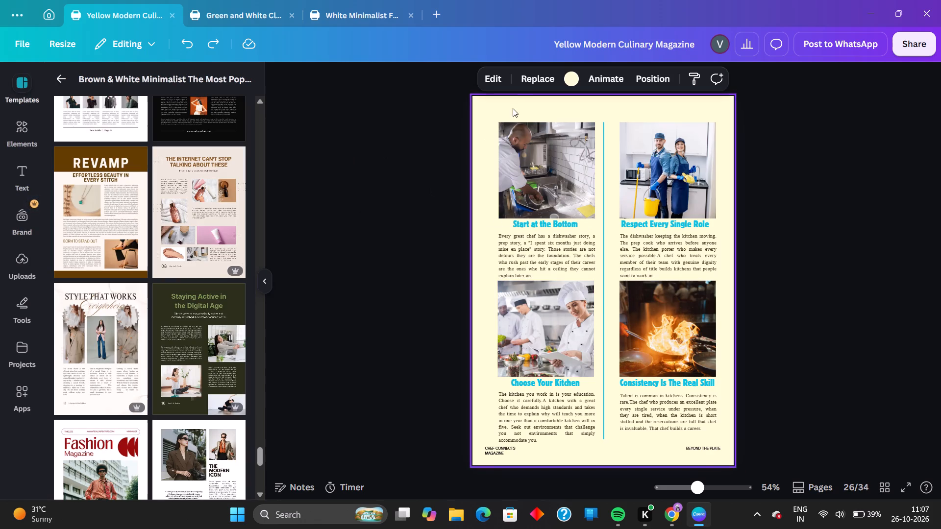
click(567, 78)
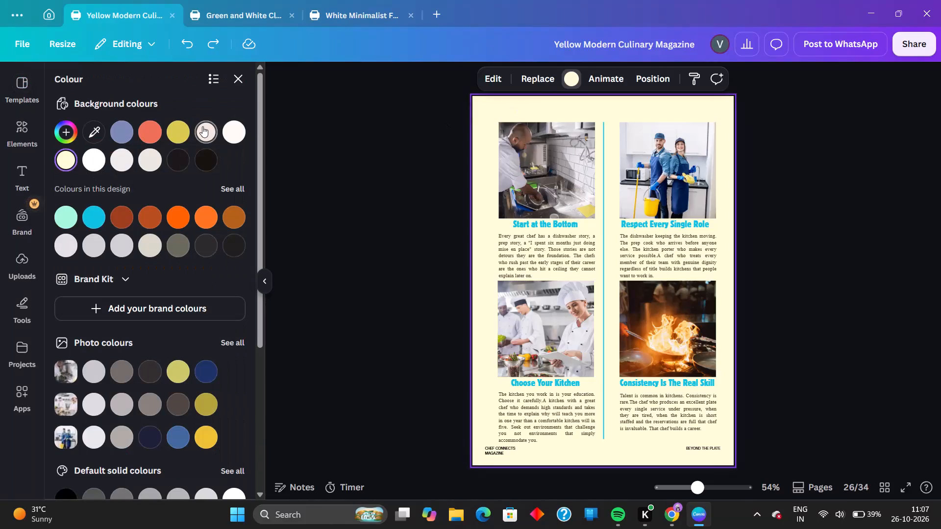
click(202, 127)
click(335, 197)
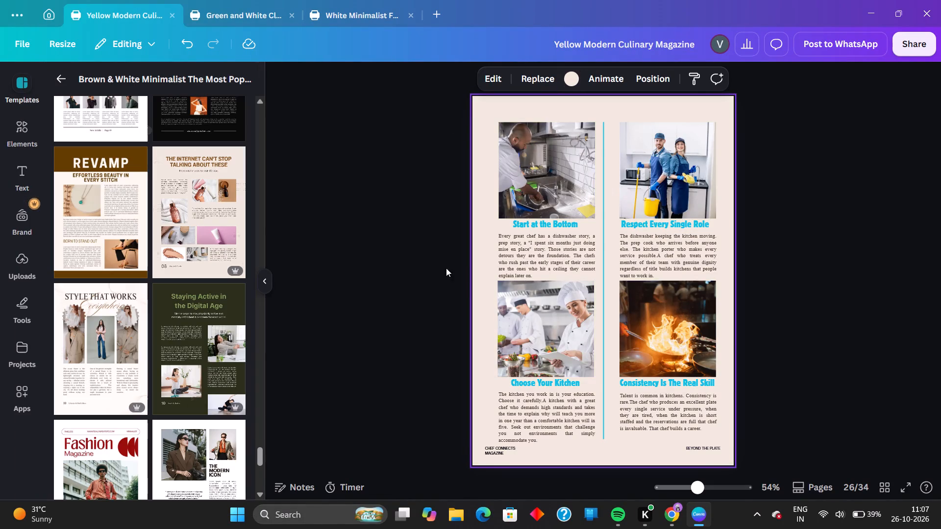
Compare the duplicated page's colours with the Food Festival Highlights page and check the page that follows it.
scroll(464, 275, up, 2)
scroll(573, 236, down, 1)
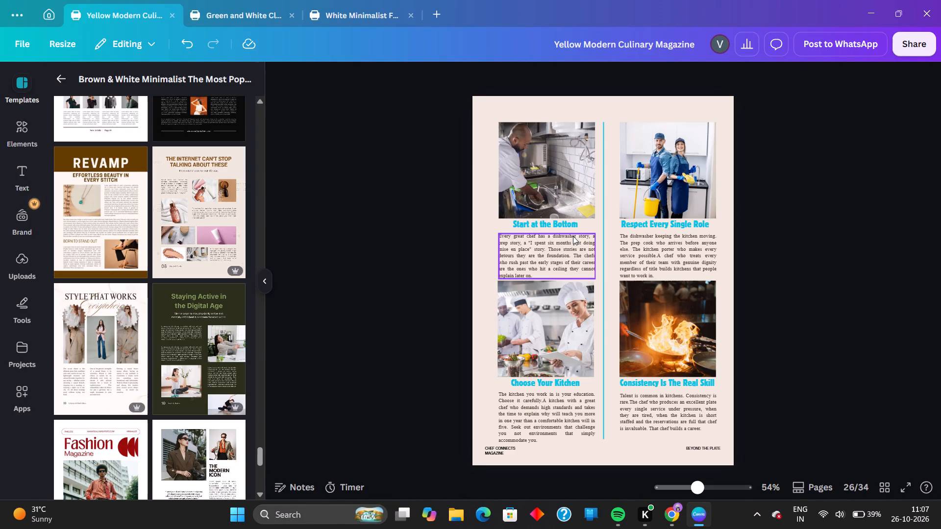
scroll(573, 236, up, 1)
click(574, 149)
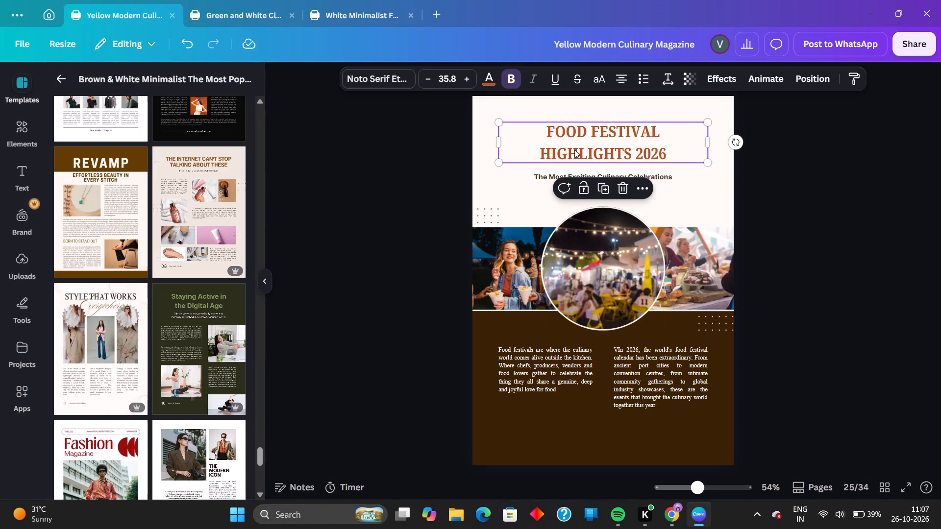
click(338, 279)
scroll(558, 303, down, 1)
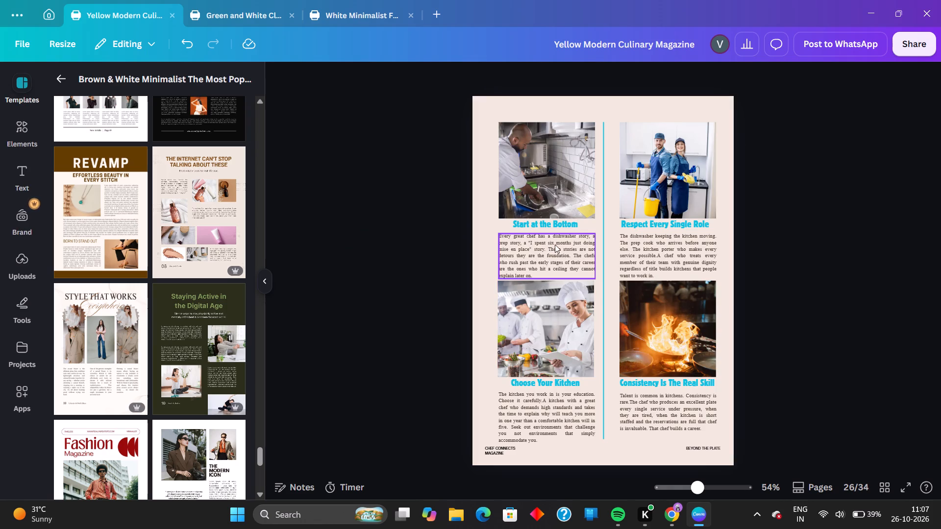
scroll(483, 147, up, 2)
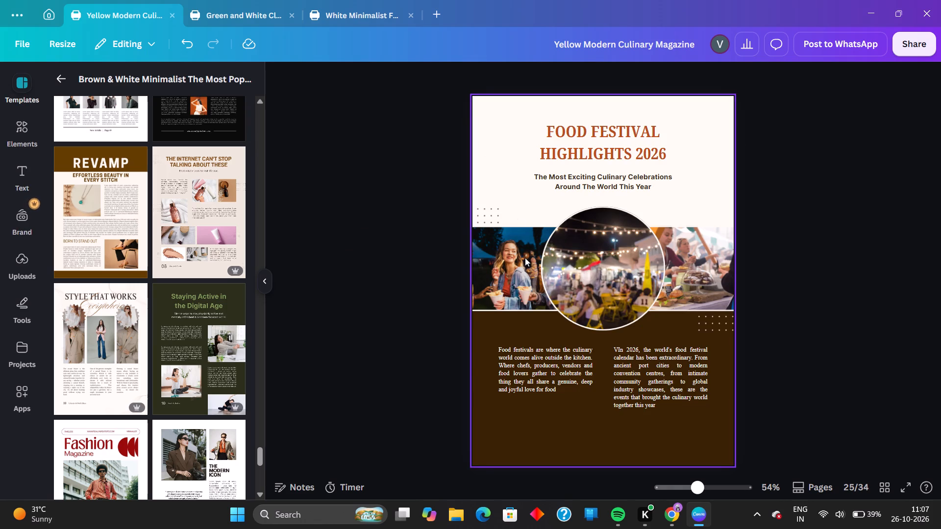
click(494, 414)
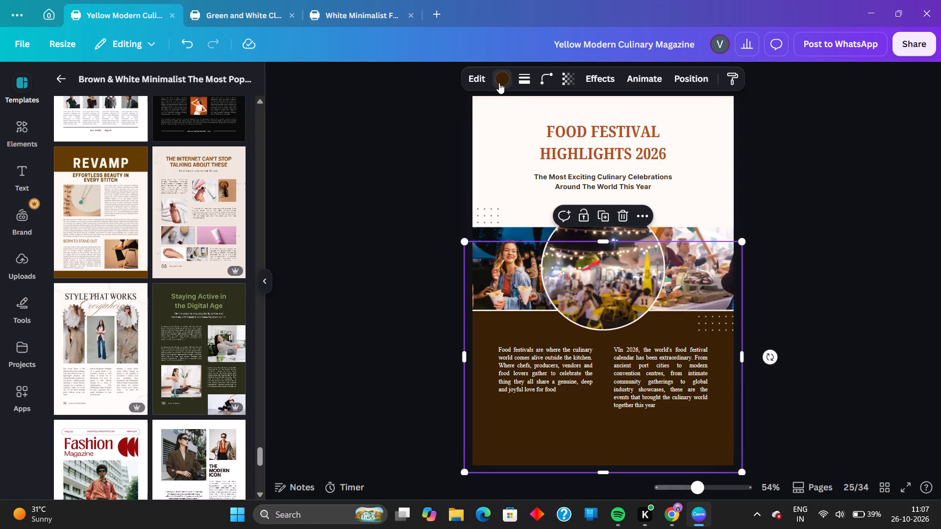
scroll(443, 420, down, 2)
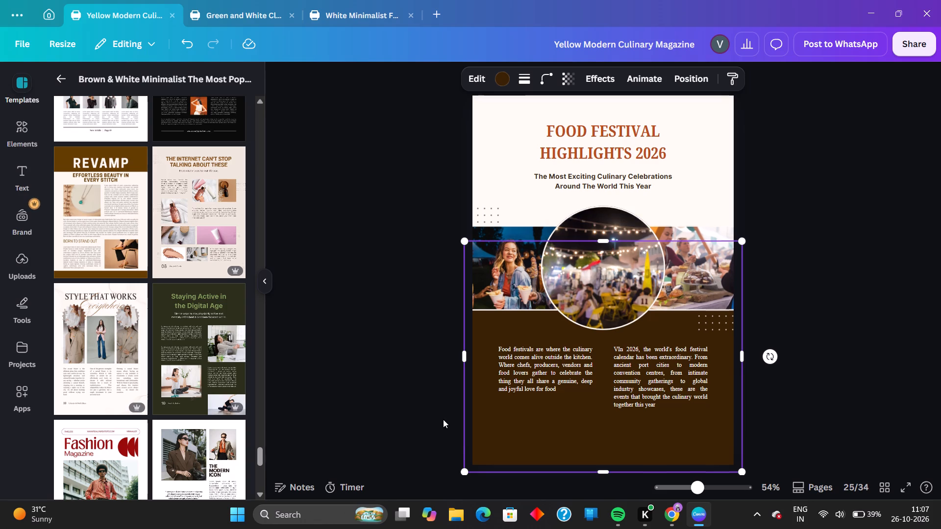
scroll(286, 418, down, 3)
click(362, 358)
scroll(393, 349, down, 3)
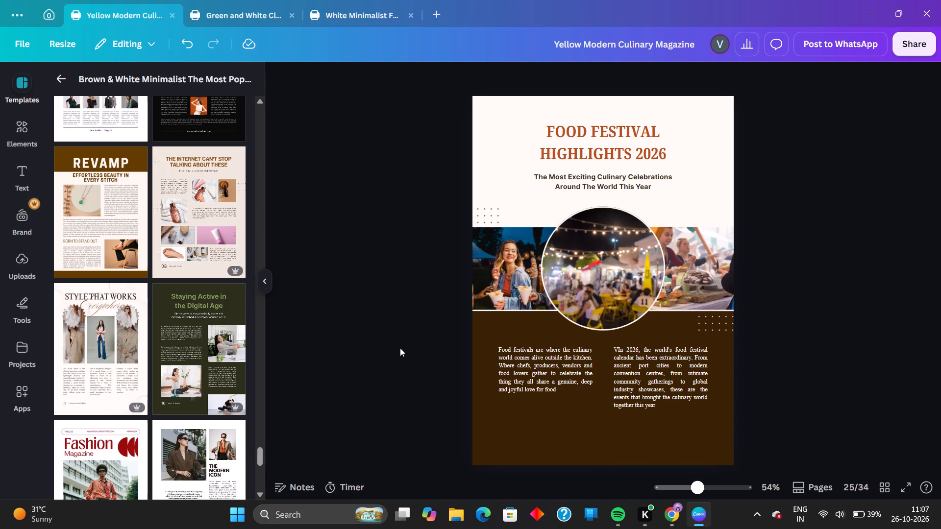
scroll(595, 317, down, 2)
scroll(701, 309, down, 3)
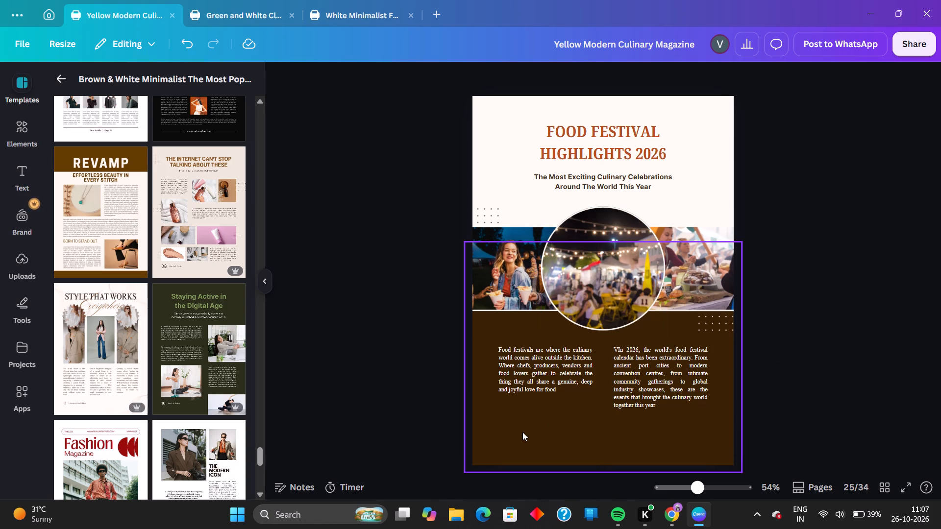
scroll(522, 432, down, 2)
click(823, 335)
scroll(823, 335, down, 3)
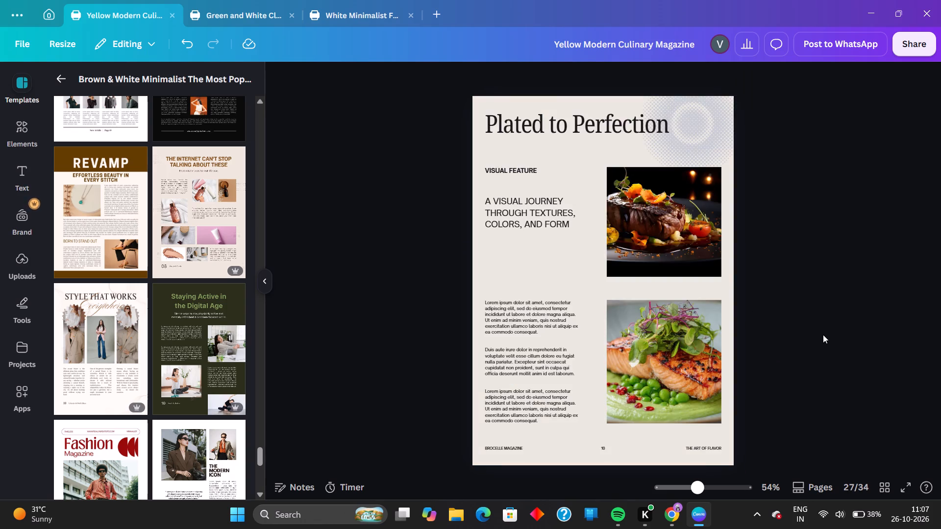
Recolour the vertical divider line on the duplicated four-photo page to brown #9e3e1c.
scroll(822, 335, up, 1)
click(604, 288)
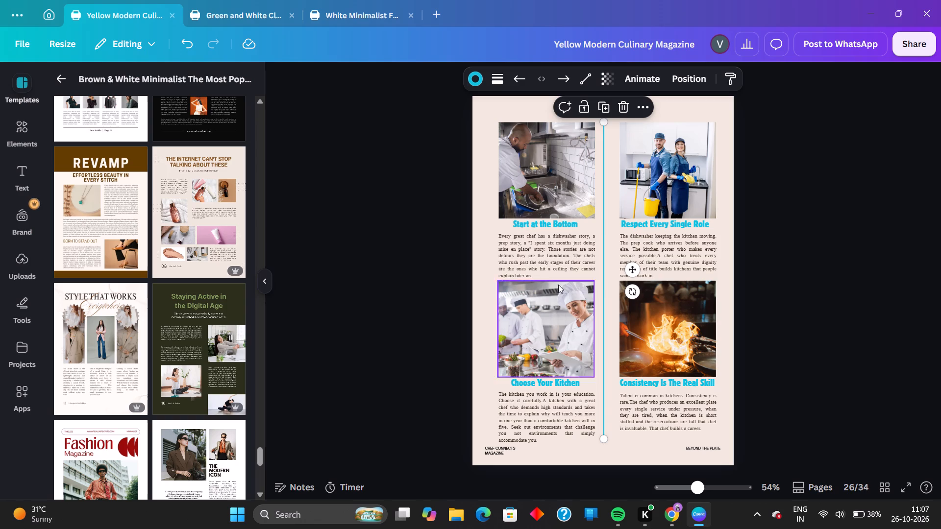
click(475, 84)
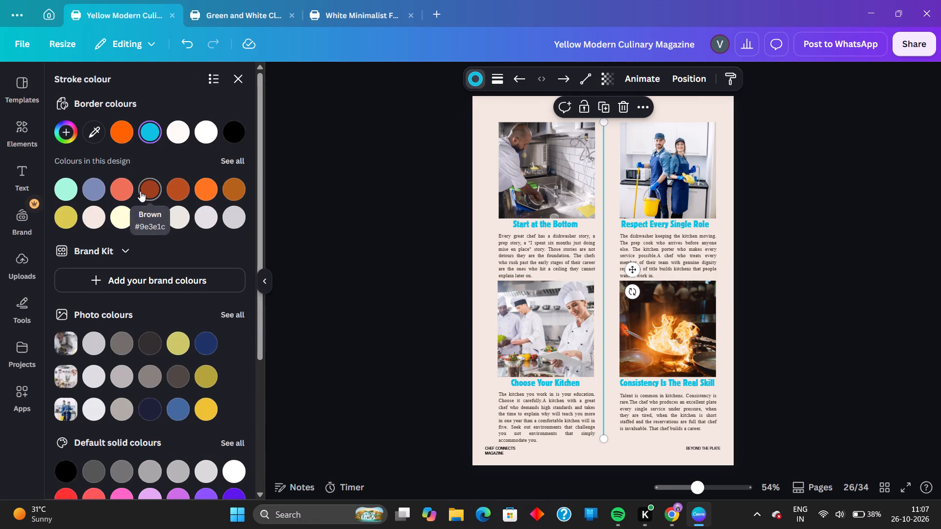
click(158, 187)
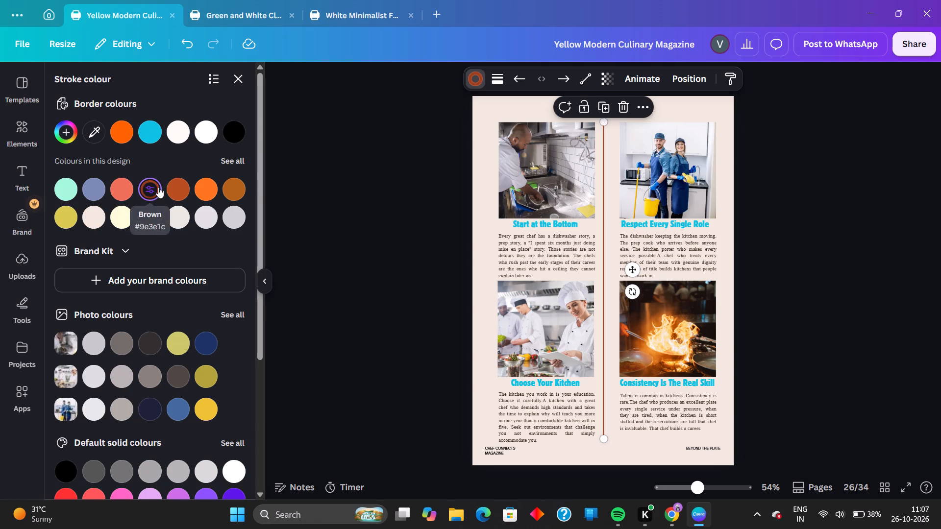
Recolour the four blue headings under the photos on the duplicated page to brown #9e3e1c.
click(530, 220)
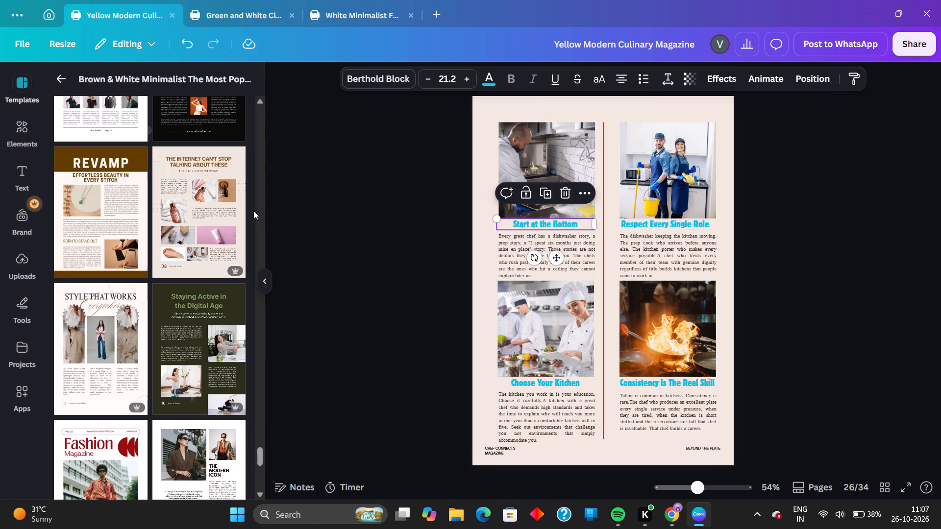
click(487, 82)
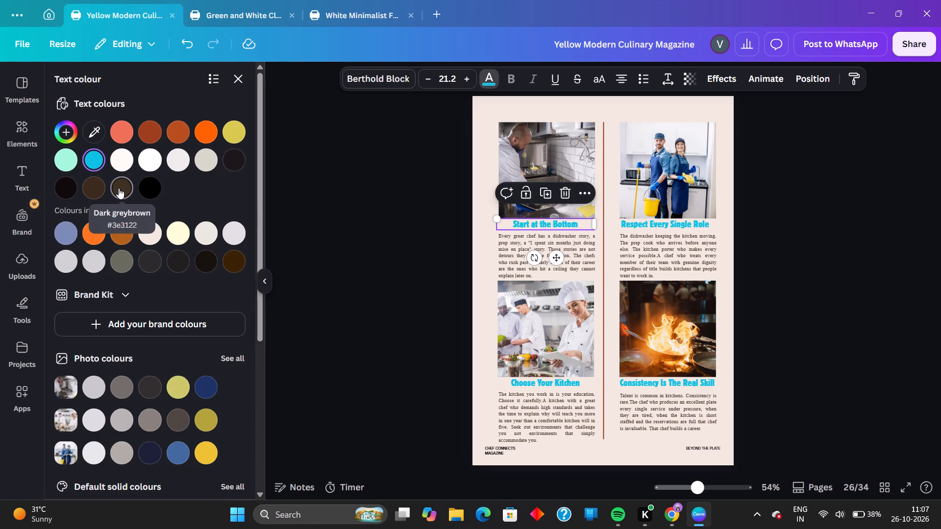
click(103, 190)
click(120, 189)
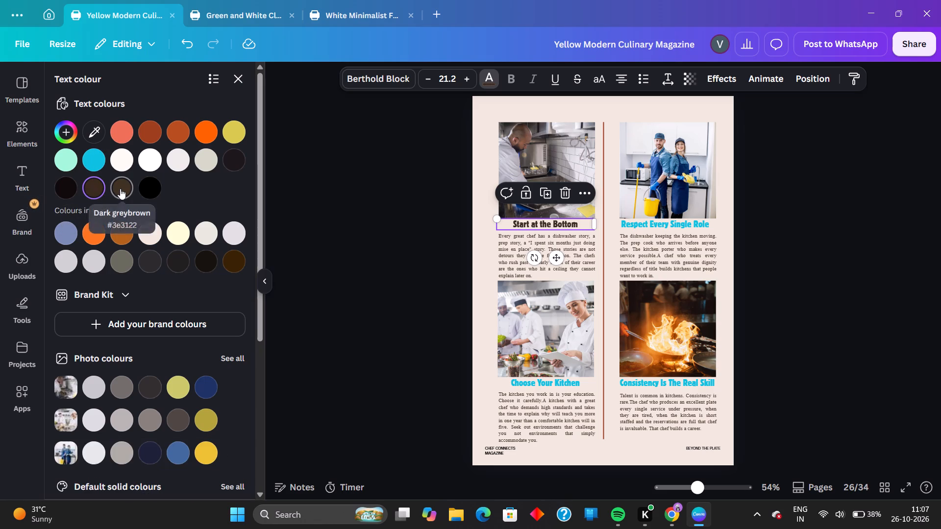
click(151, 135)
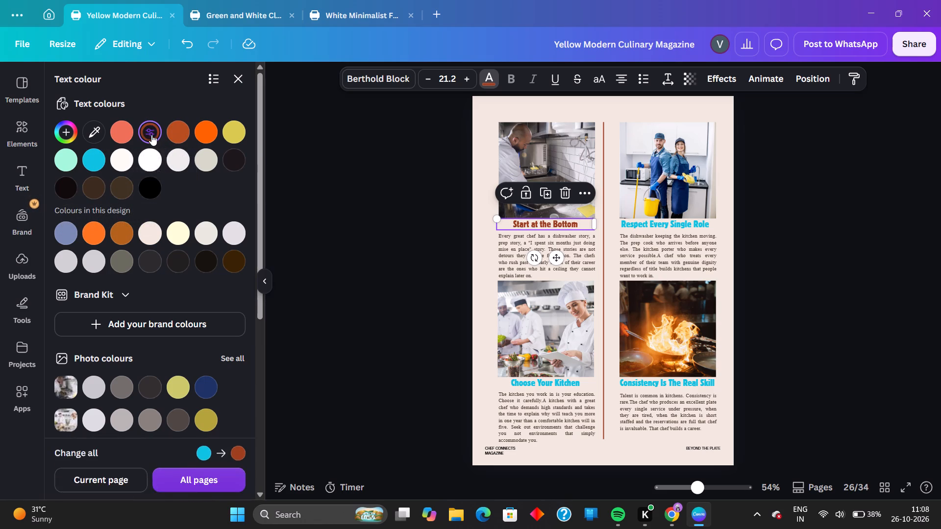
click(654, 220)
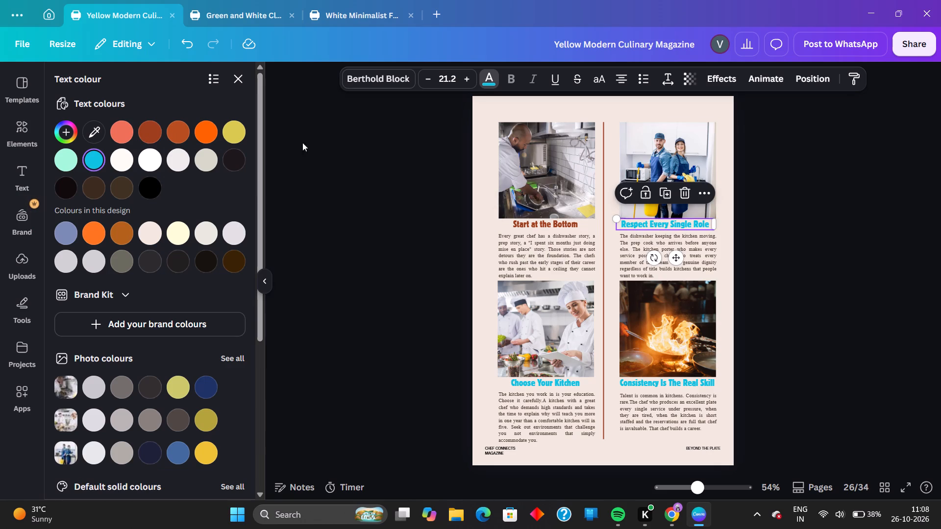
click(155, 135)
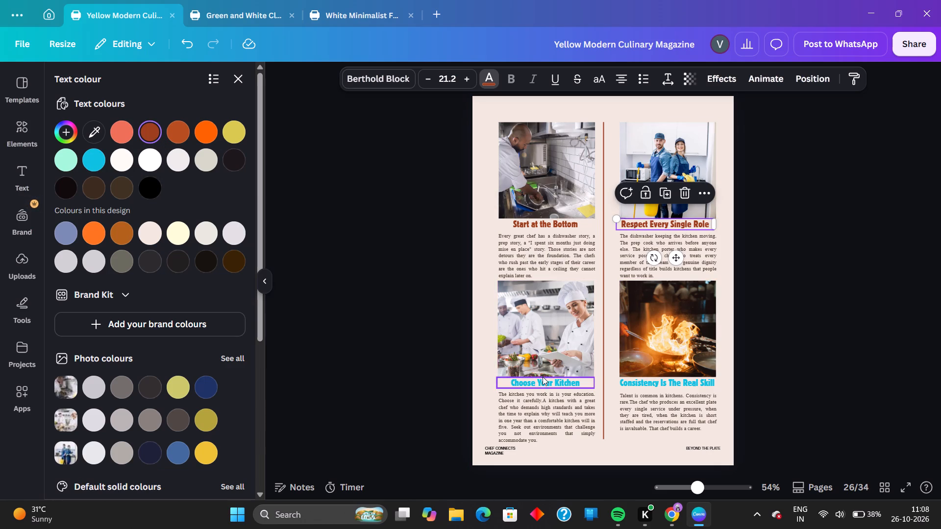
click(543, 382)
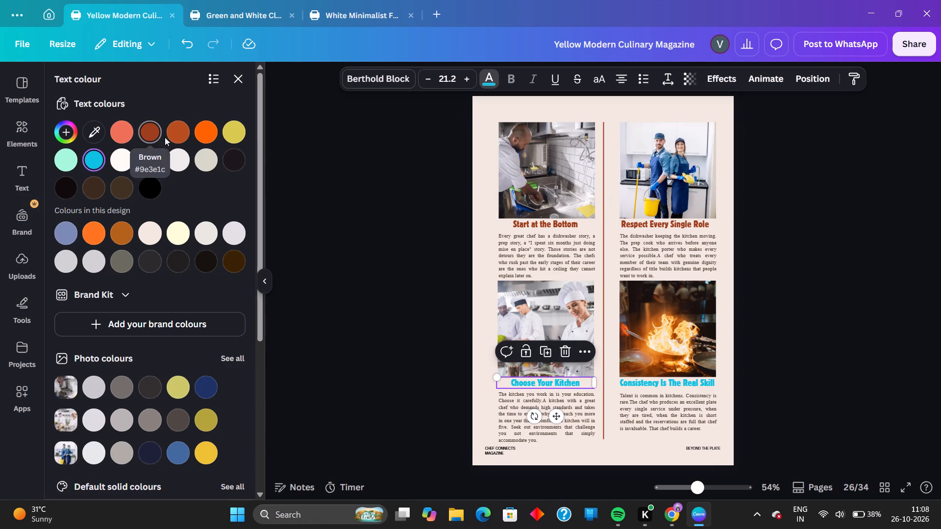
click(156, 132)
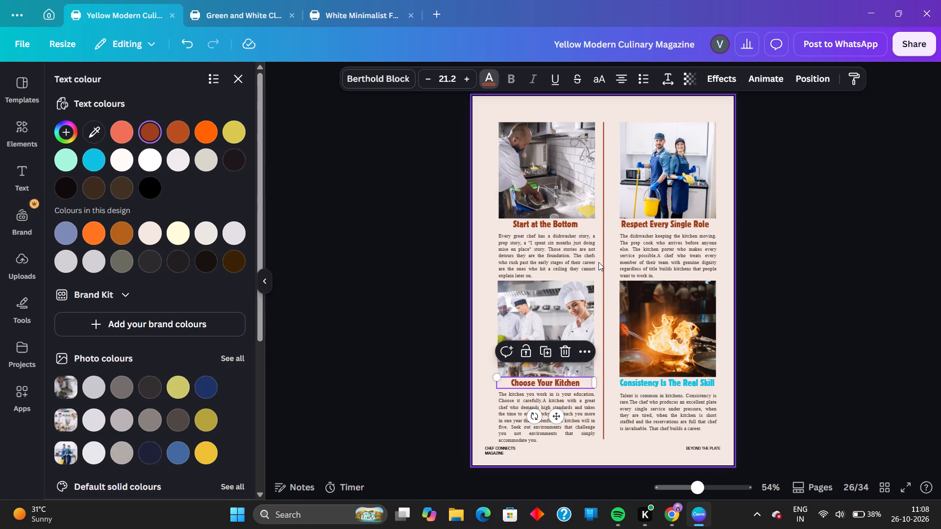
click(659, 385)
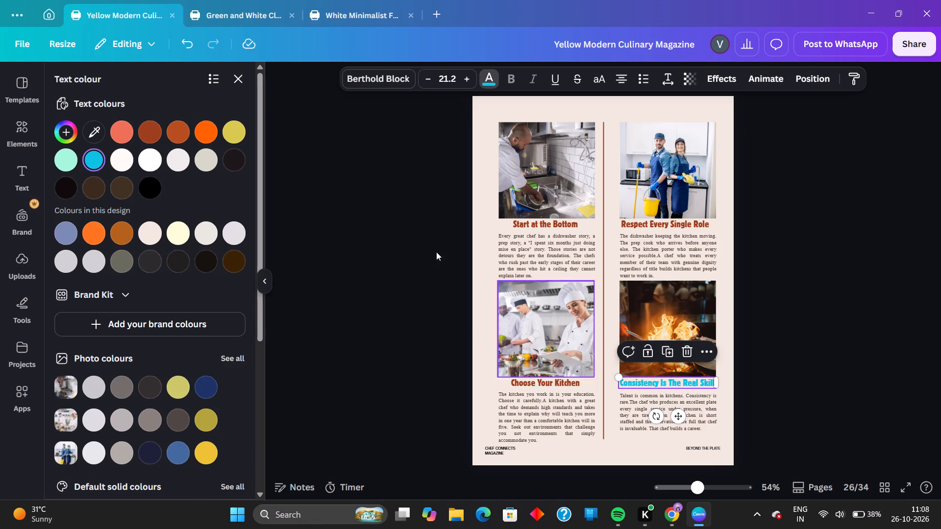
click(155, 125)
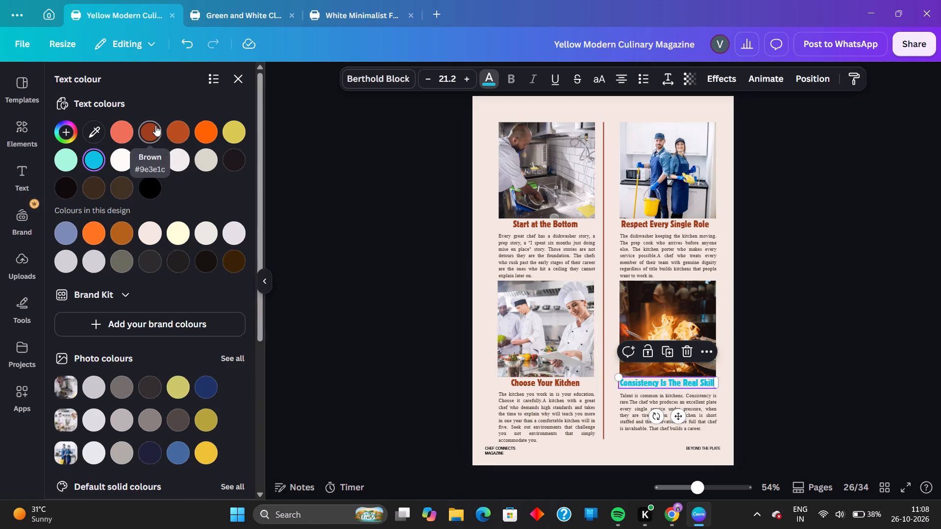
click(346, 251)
Check the Food Festival Highlights 2026 title colour and recolour all four photo headings on the duplicated page to the lighter rust-orange brown.
scroll(437, 251, up, 2)
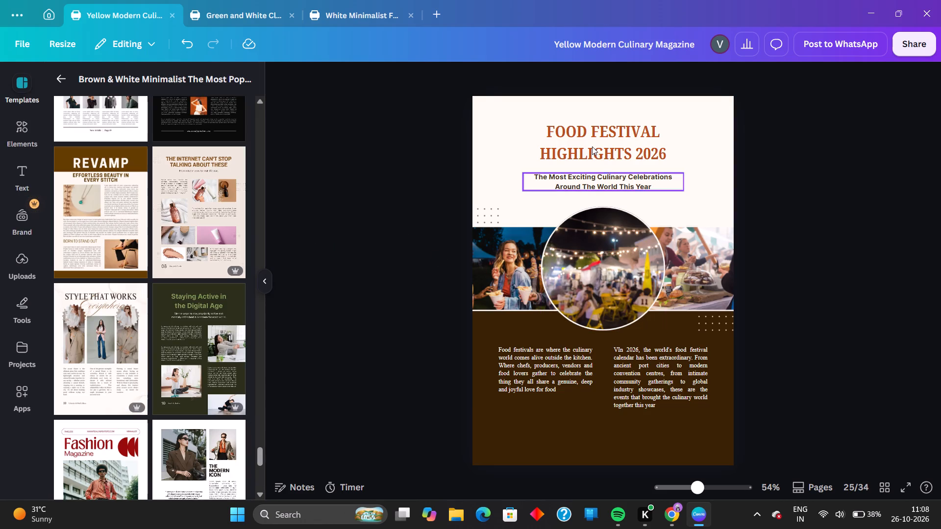
click(592, 139)
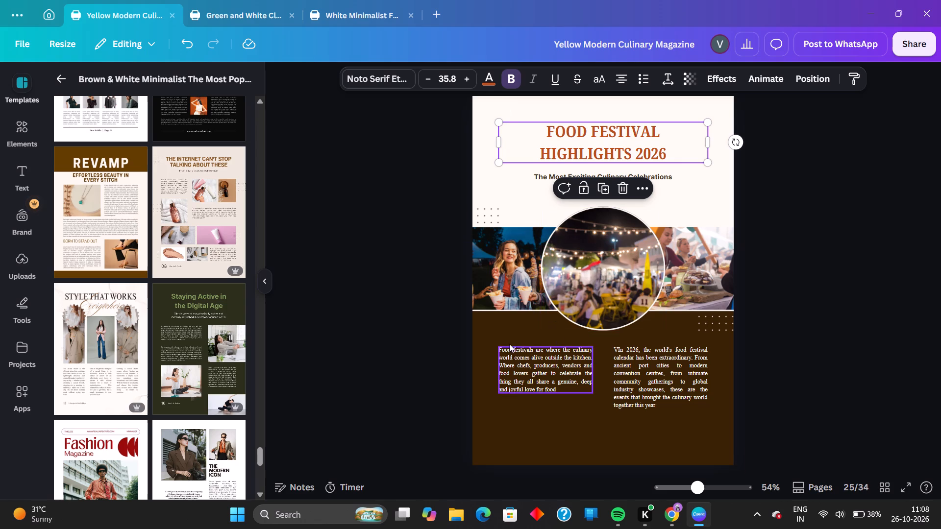
scroll(605, 302, down, 2)
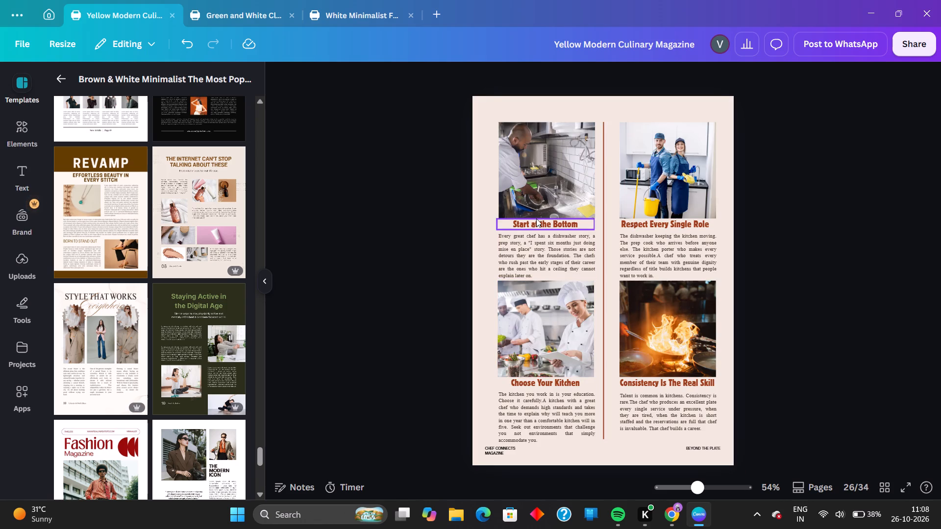
click(539, 217)
click(538, 228)
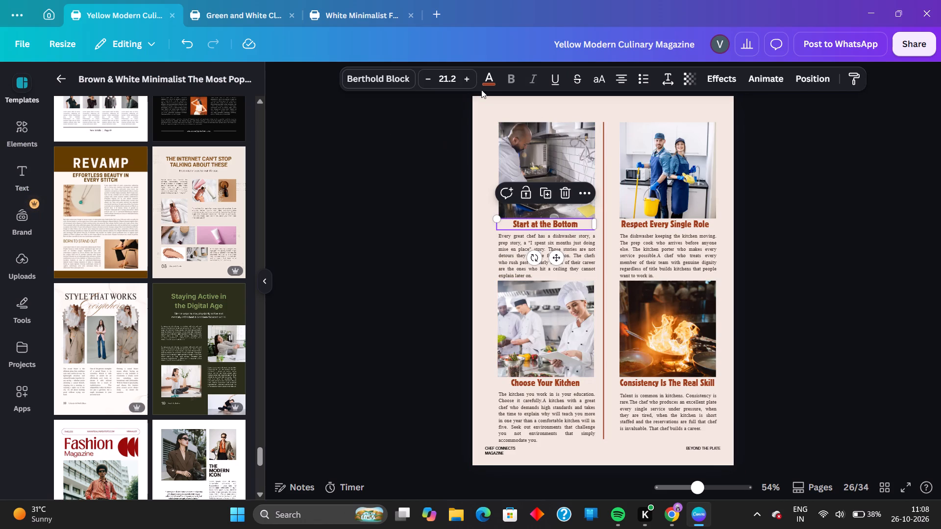
click(489, 82)
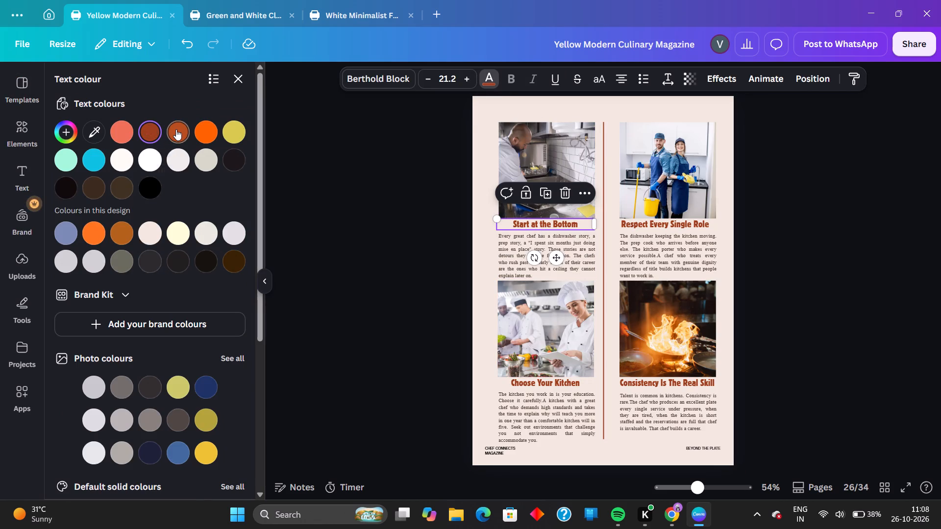
click(178, 131)
click(619, 224)
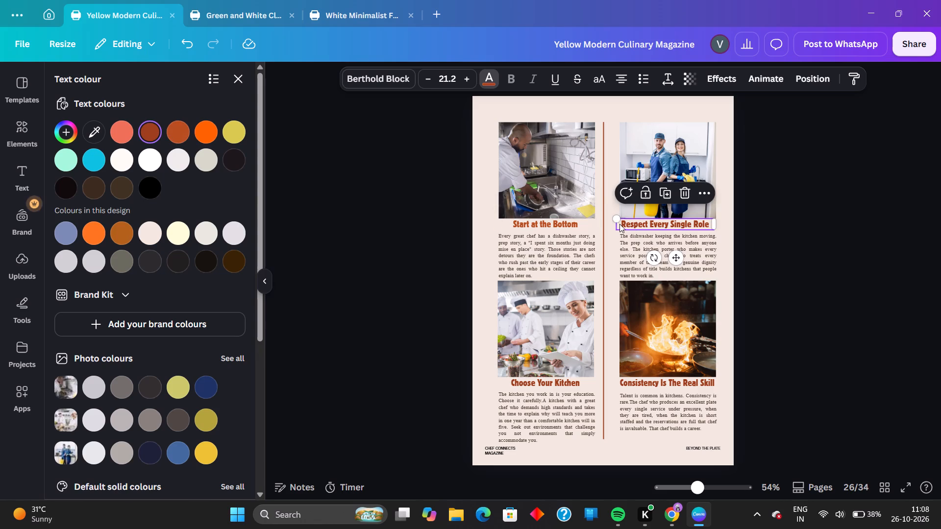
click(177, 136)
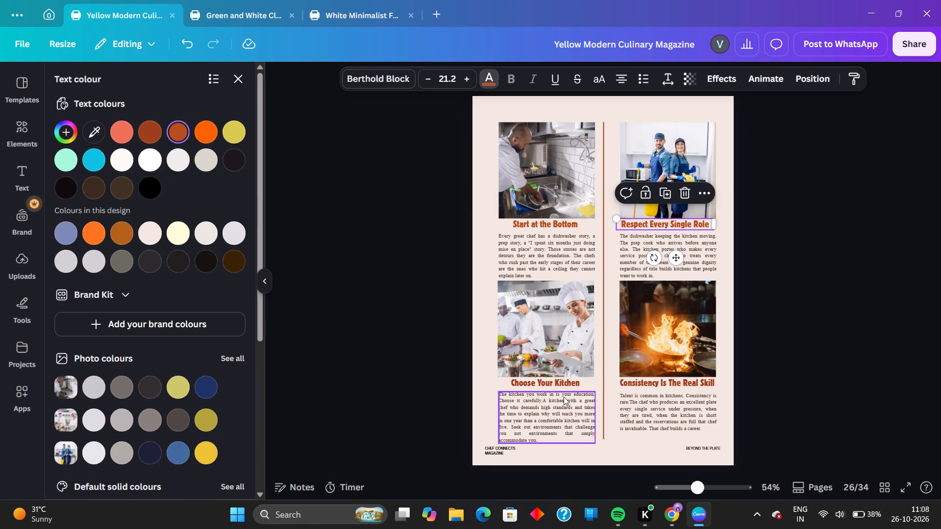
click(560, 381)
click(177, 128)
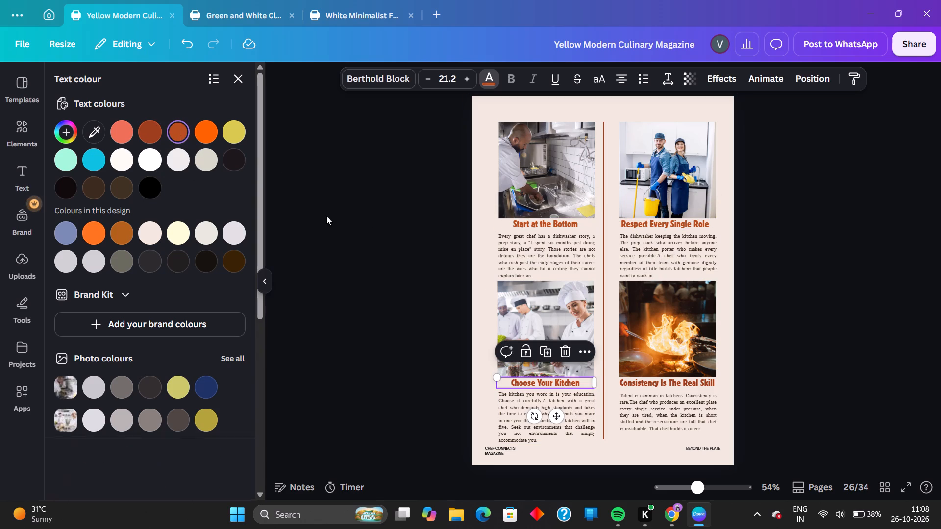
click(648, 379)
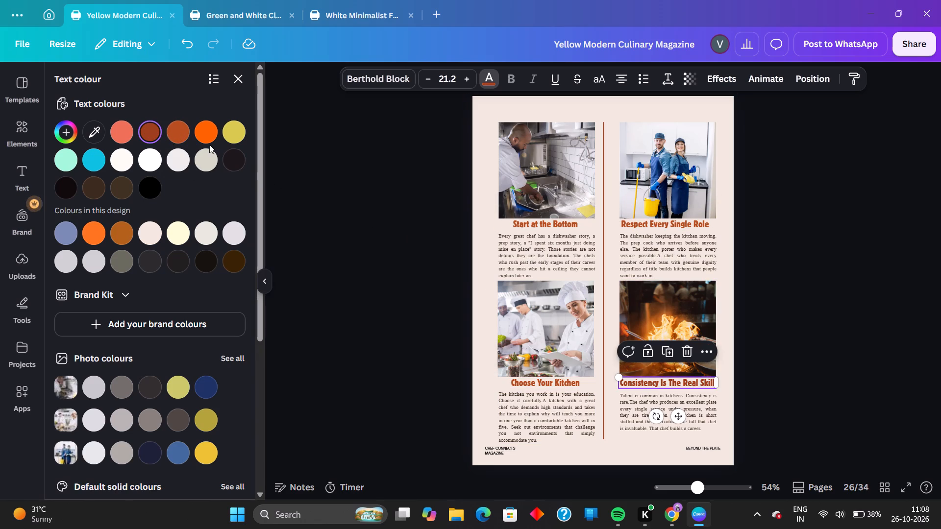
click(179, 139)
click(425, 289)
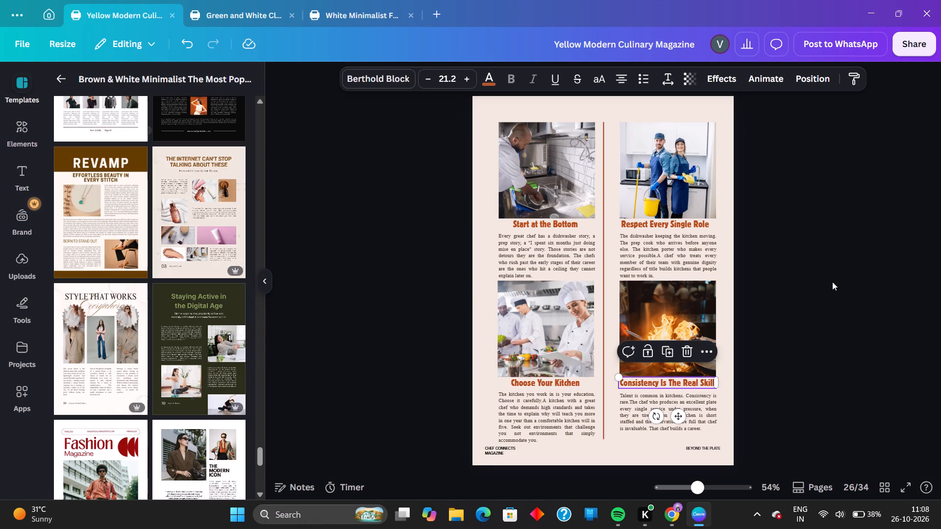
Compare the recoloured page with the preceding page and select the dishwashing photo above the "Start at the Bottom" heading.
scroll(765, 295, up, 2)
scroll(765, 295, down, 1)
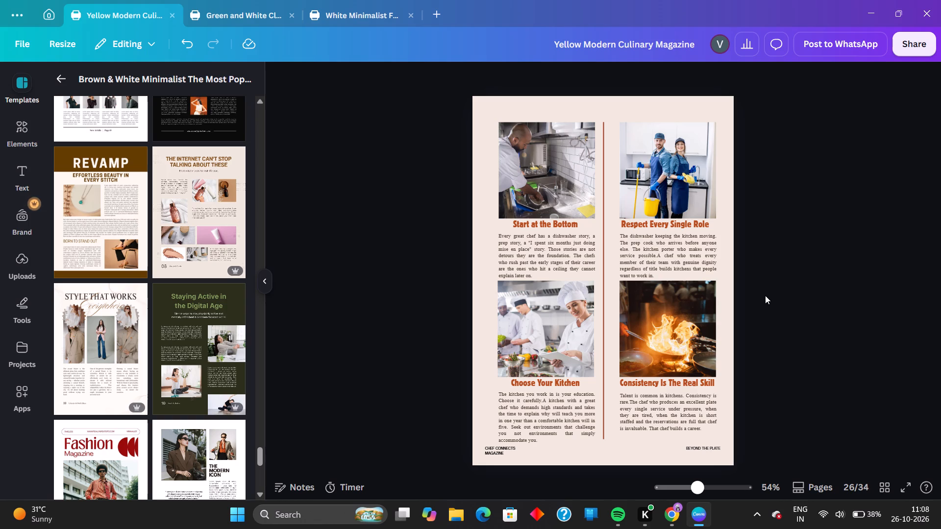
click(541, 211)
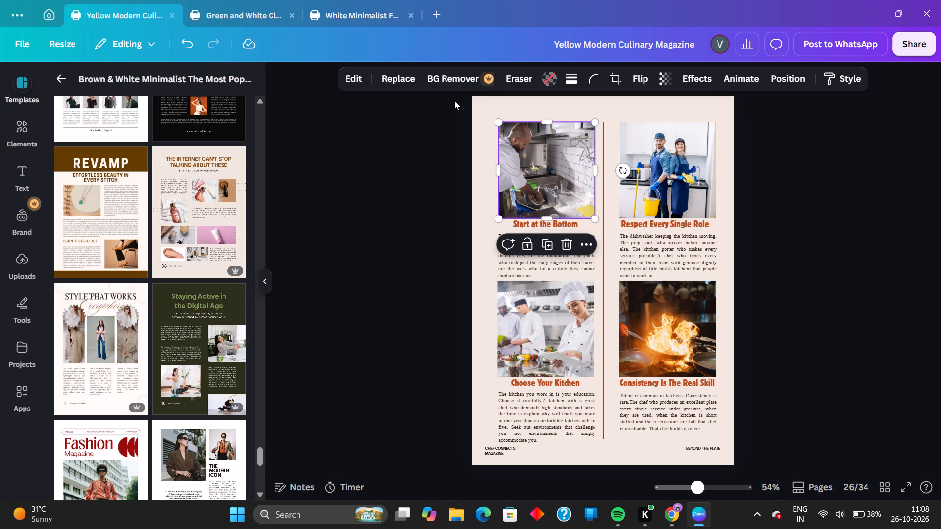
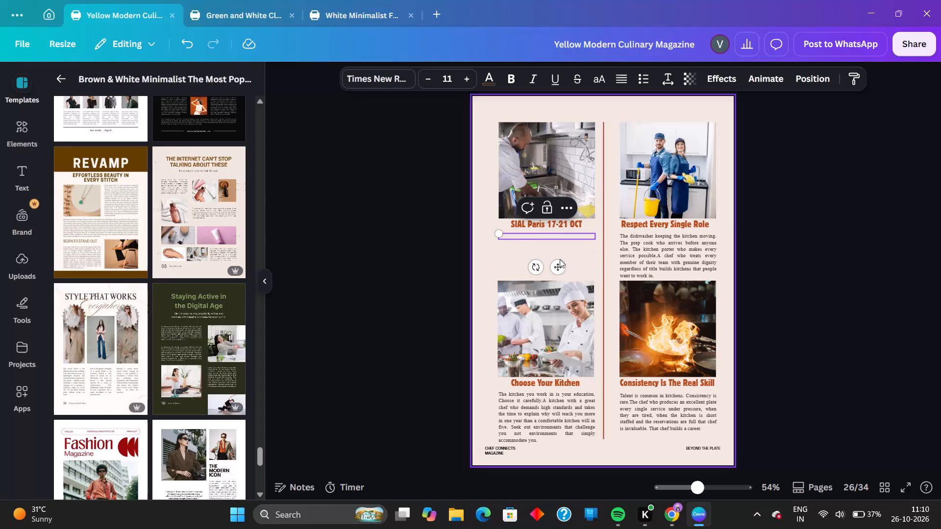
Replace the "Respect Every Single Role" heading under the cleaning-staff photo with "HONG KONG 13-17 AUG".
click(938, 284)
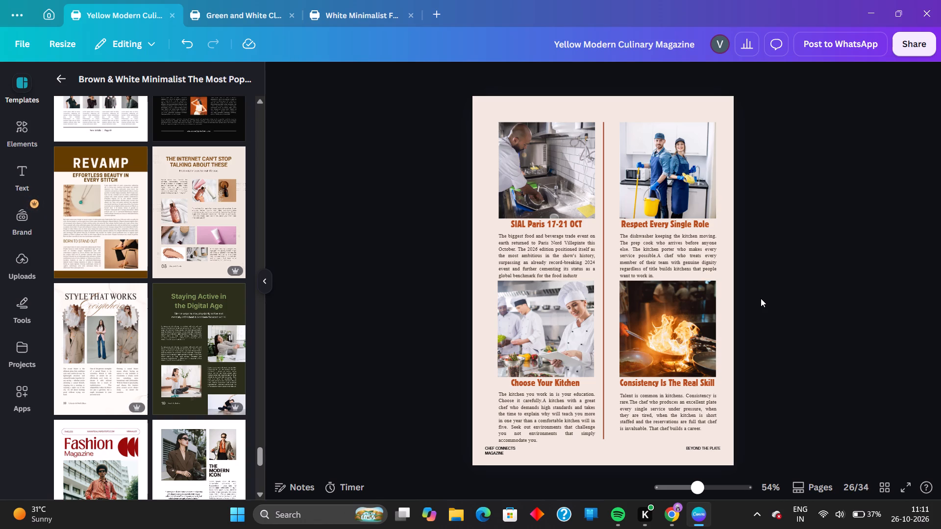
click(706, 223)
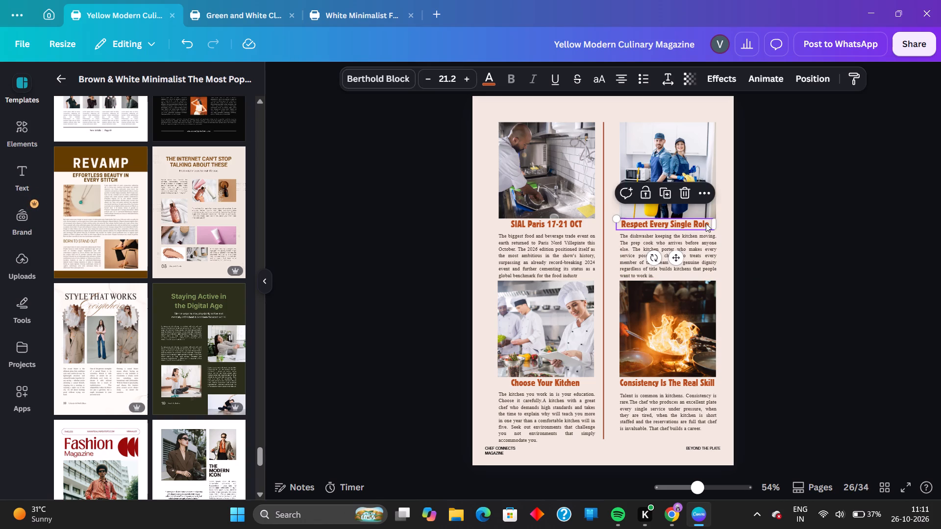
click(706, 223)
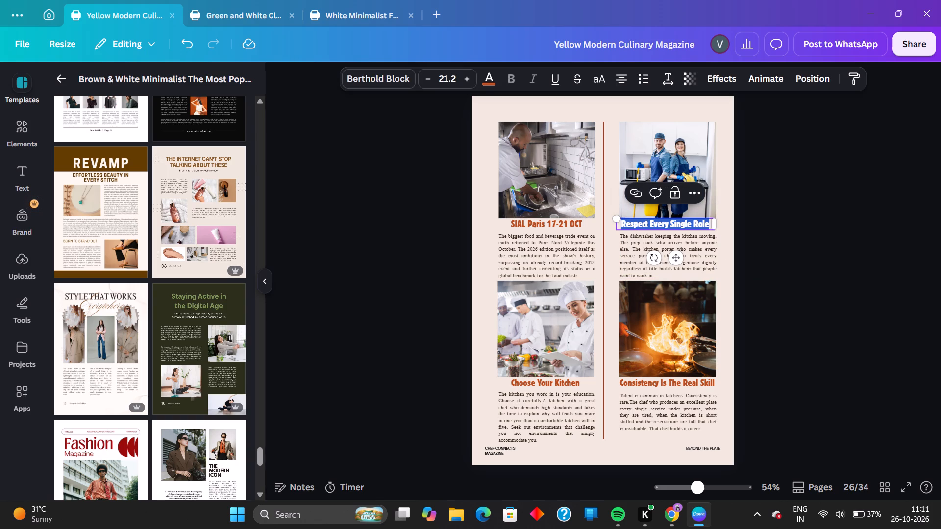
key(BackSpace)
text(HO)
text(NG KONG)
key(space)
key(1)
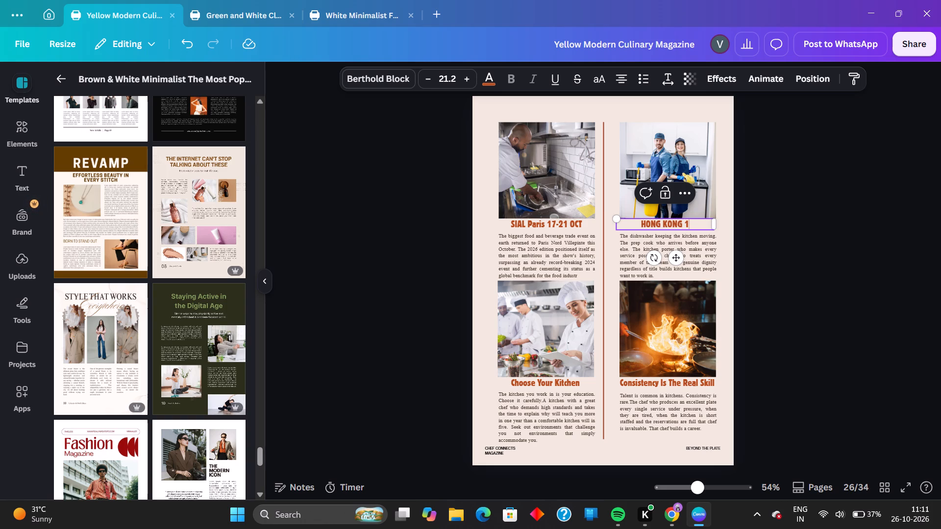
key(3)
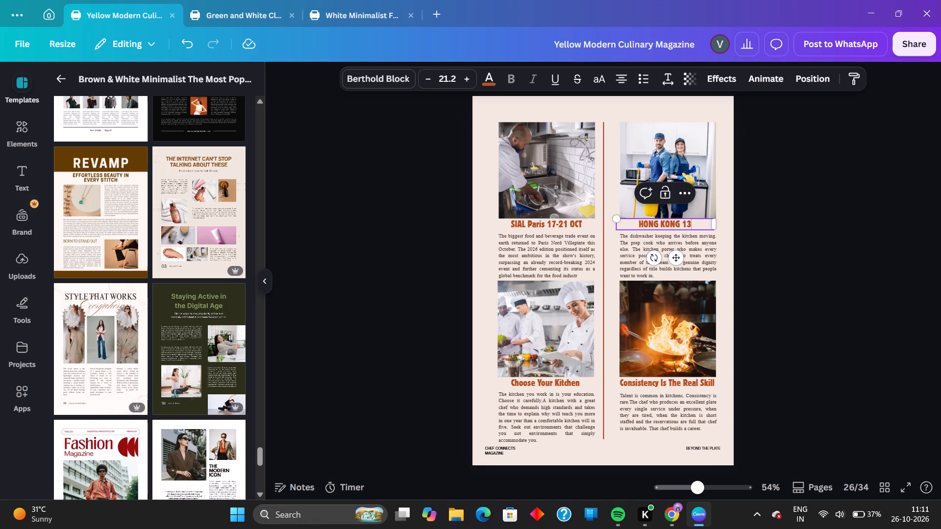
text(-17)
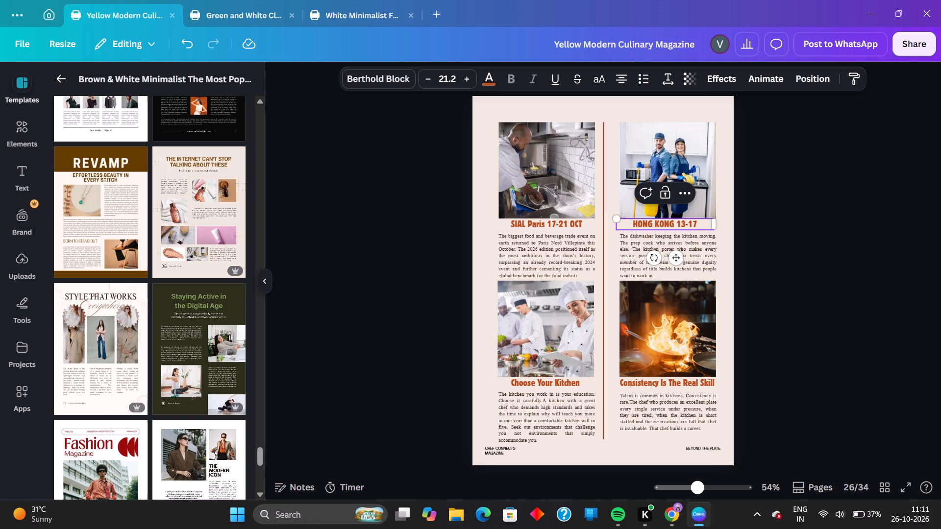
key(space)
text(AU)
key(g)
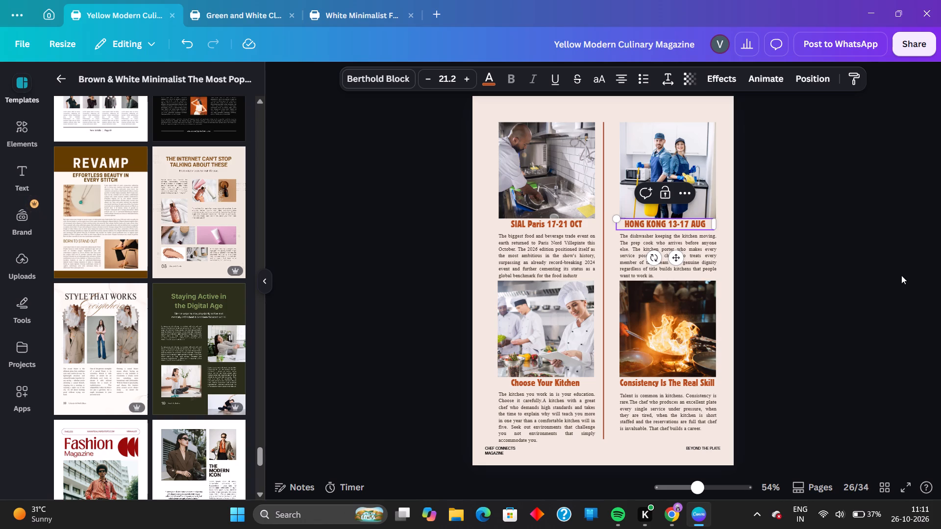
click(811, 286)
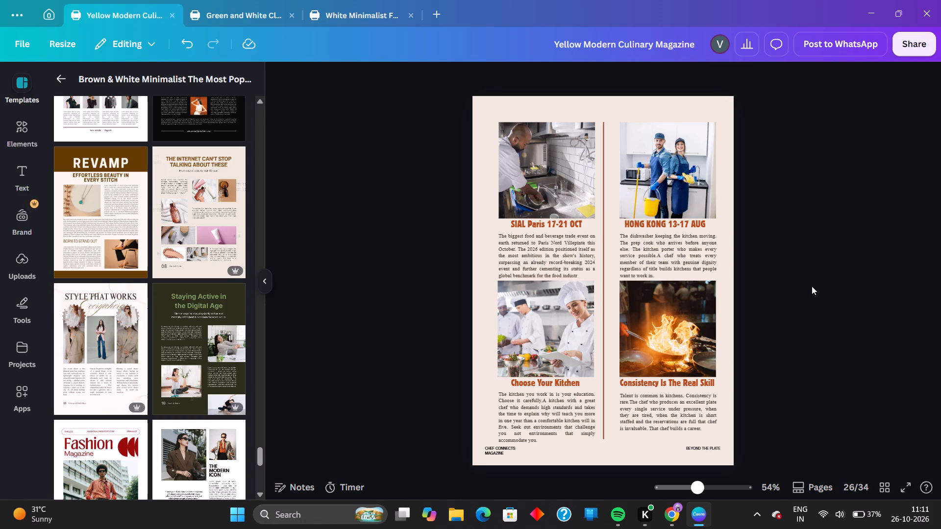
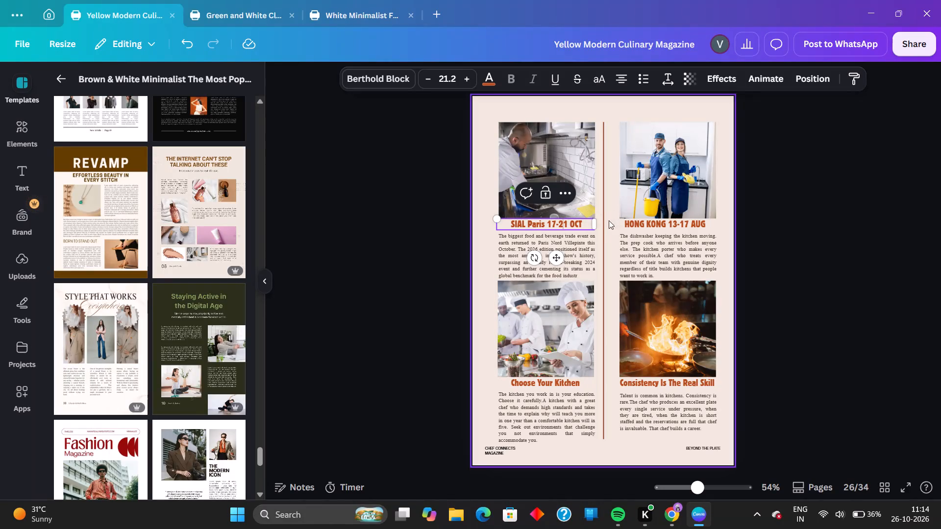
Replace the heading under the dishwashing photo with "EPCOT food & wine festival".
click(584, 225)
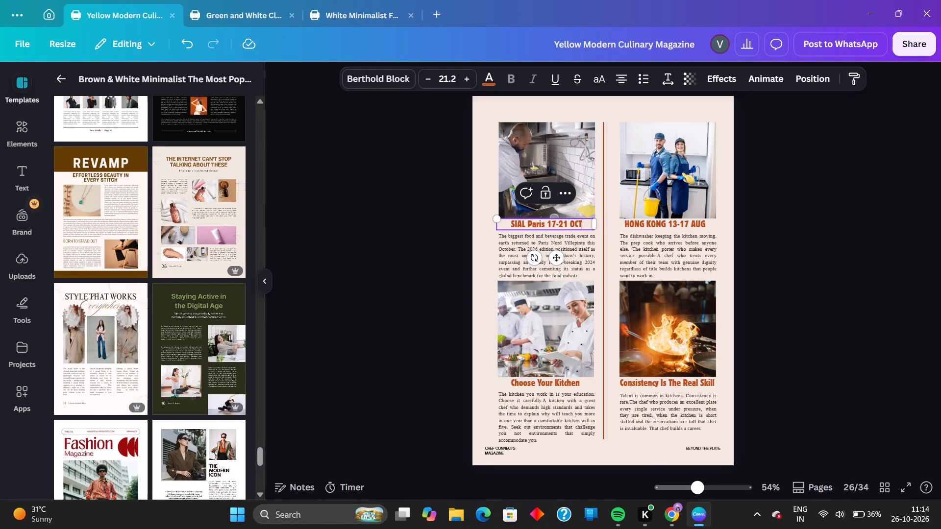
key(BackSpace)
key(BackSpace)
key(BackSpace)
key(BackSpace)
key(BackSpace)
key(BackSpace)
key(BackSpace)
key(BackSpace)
key(BackSpace)
key(BackSpace)
key(BackSpace)
key(BackSpace)
key(BackSpace)
key(BackSpace)
key(BackSpace)
key(BackSpace)
key(BackSpace)
key(BackSpace)
key(BackSpace)
key(BackSpace)
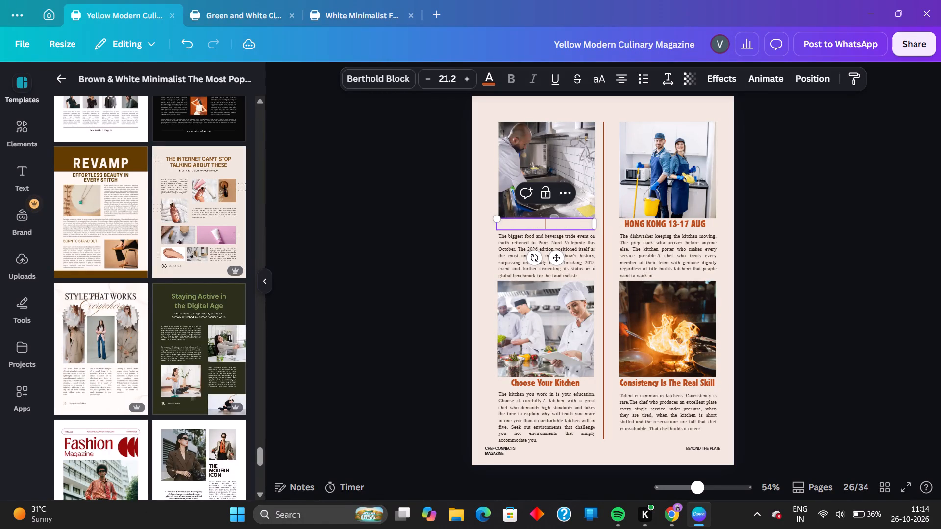
key(BackSpace)
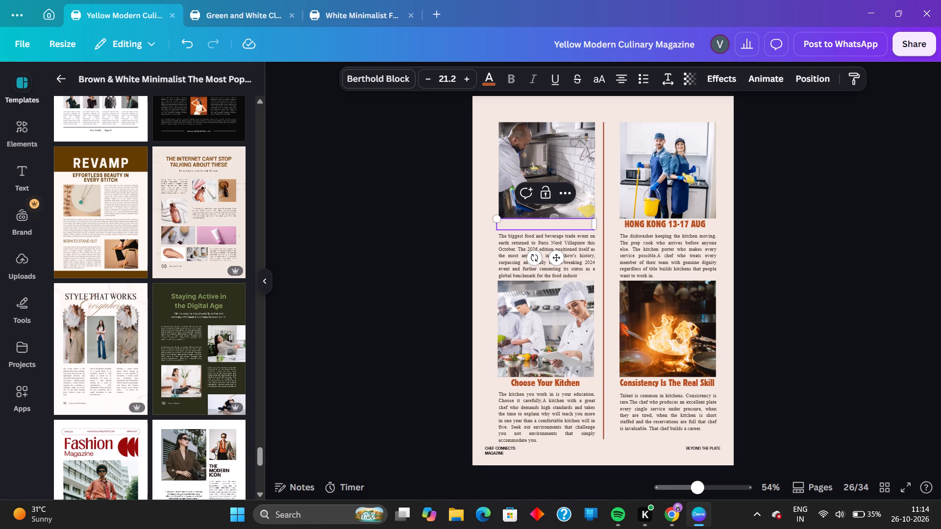
key(e)
key(BackSpace)
text(EPCOT)
key(space)
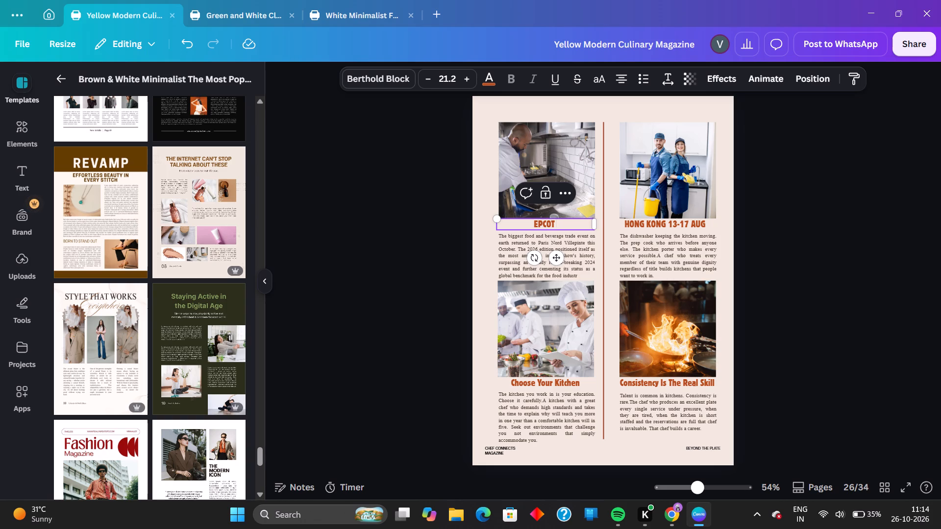
text(food)
key(space)
key(ctrl+7)
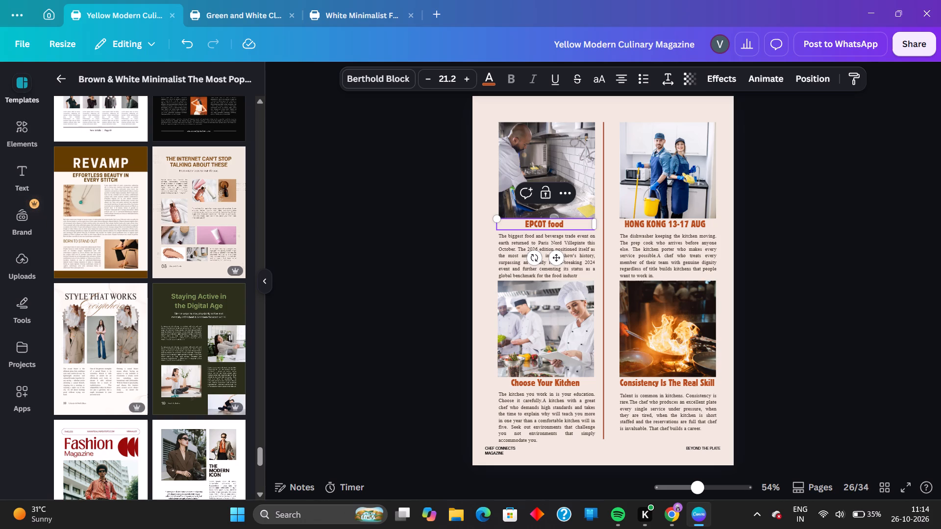
key(ctrl+7)
key(shift+ampersand)
key(space)
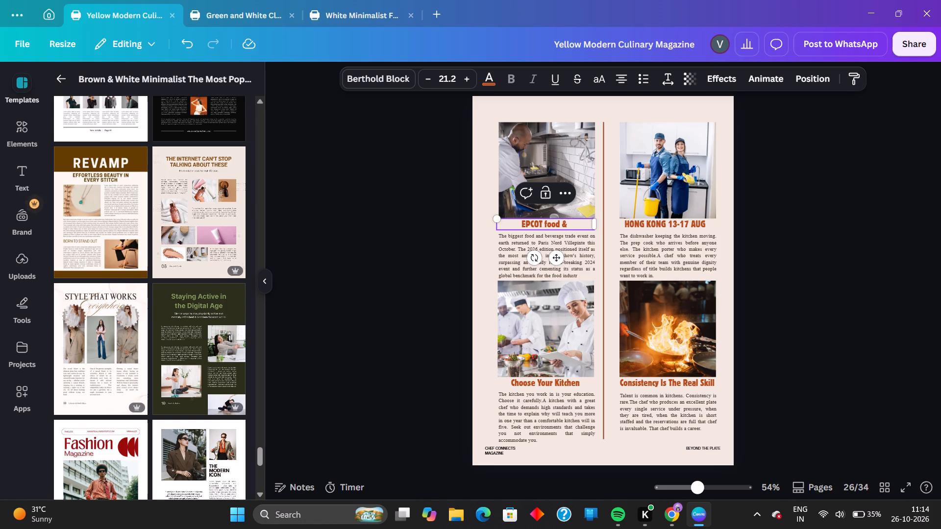
key(w)
text(ine)
key(space)
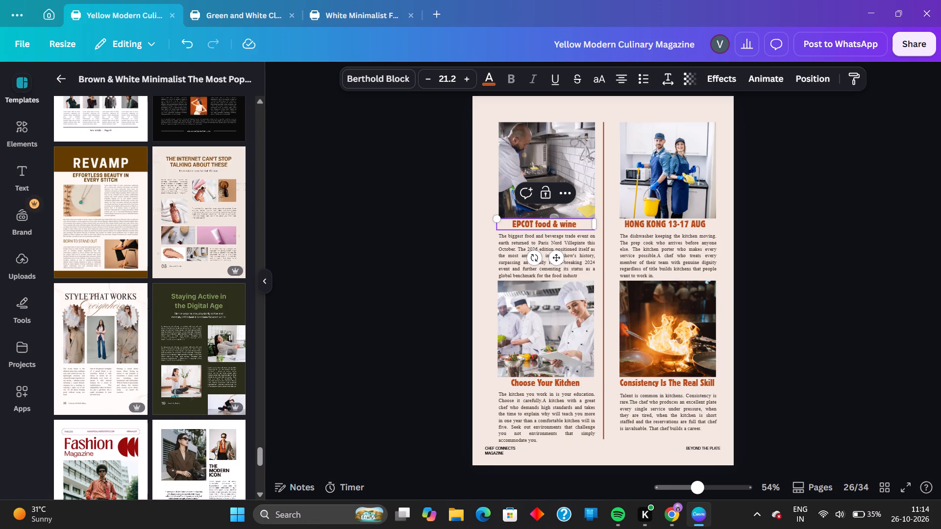
text(fes)
key(t)
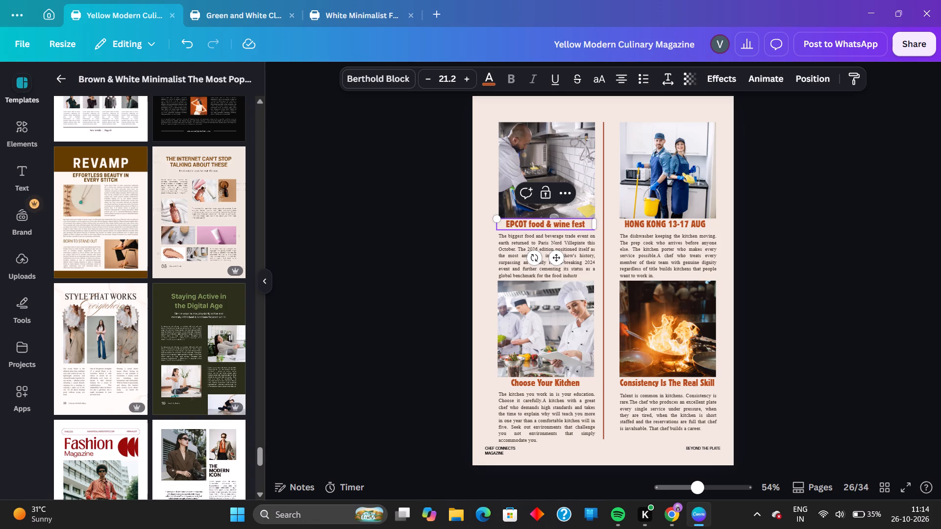
text(ival)
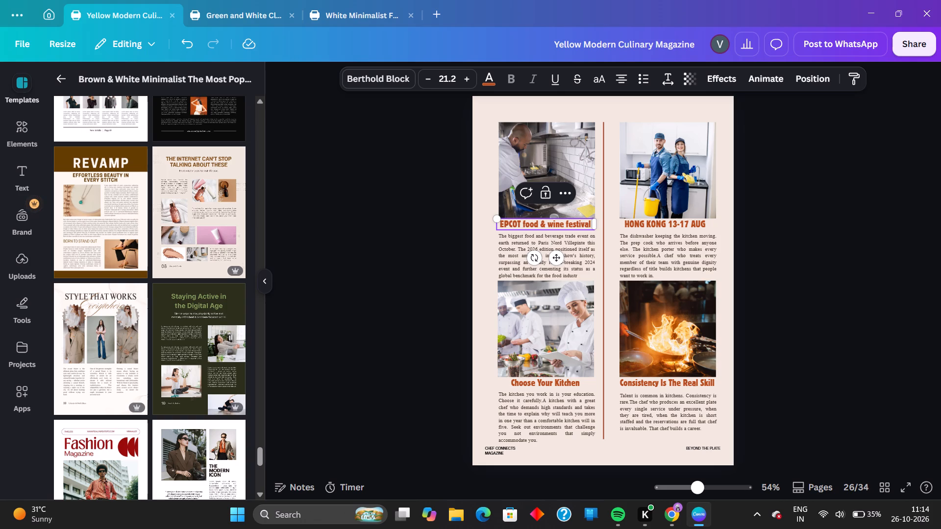
click(754, 255)
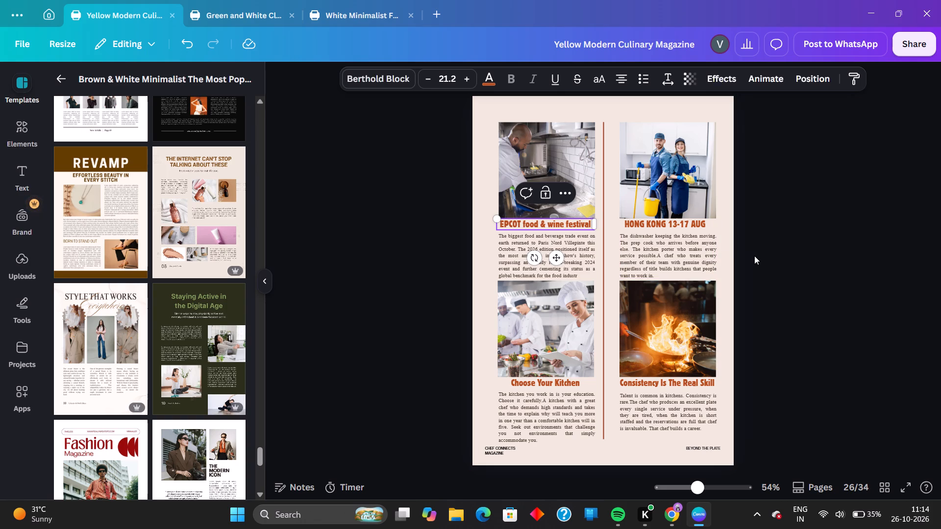
Replace the paragraph under the EPCOT heading with the copied description of the 2026 EPCOT International Food and Wine Festival.
triple_click(574, 248)
key(BackSpace)
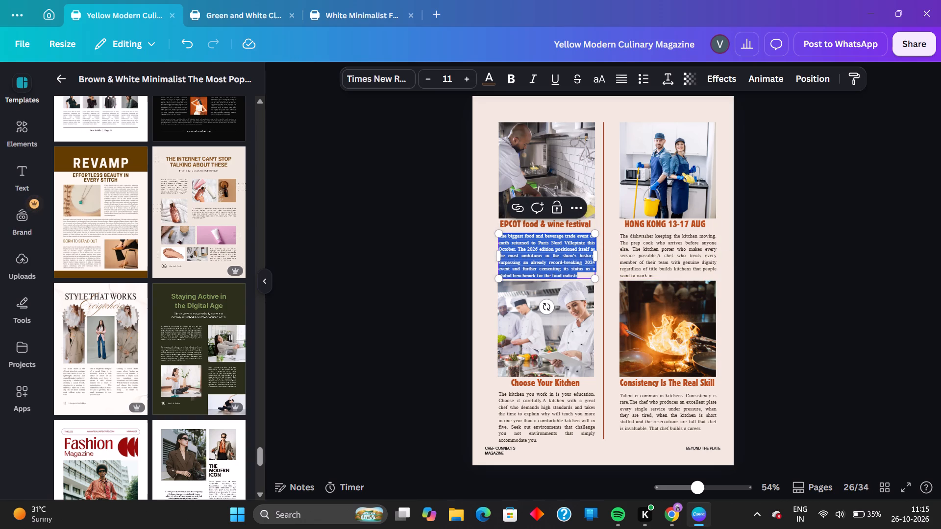
key(ctrl+v)
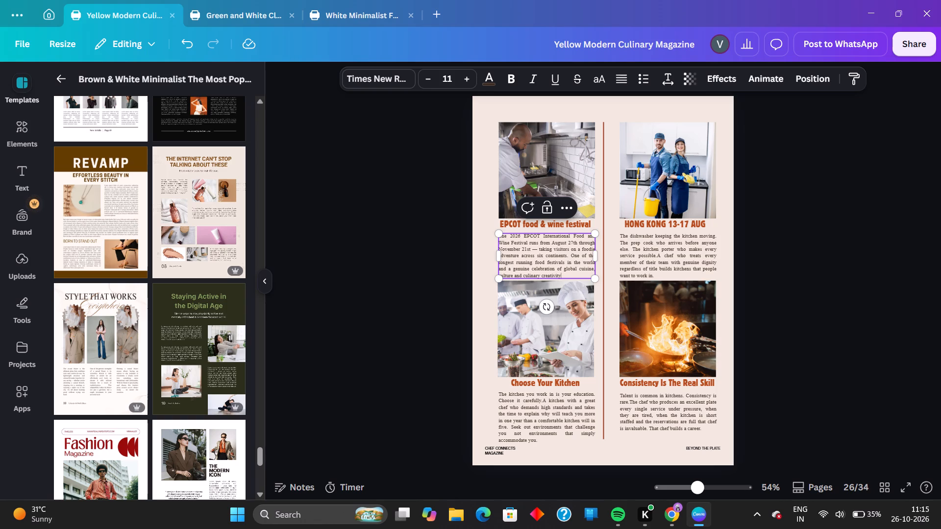
click(784, 257)
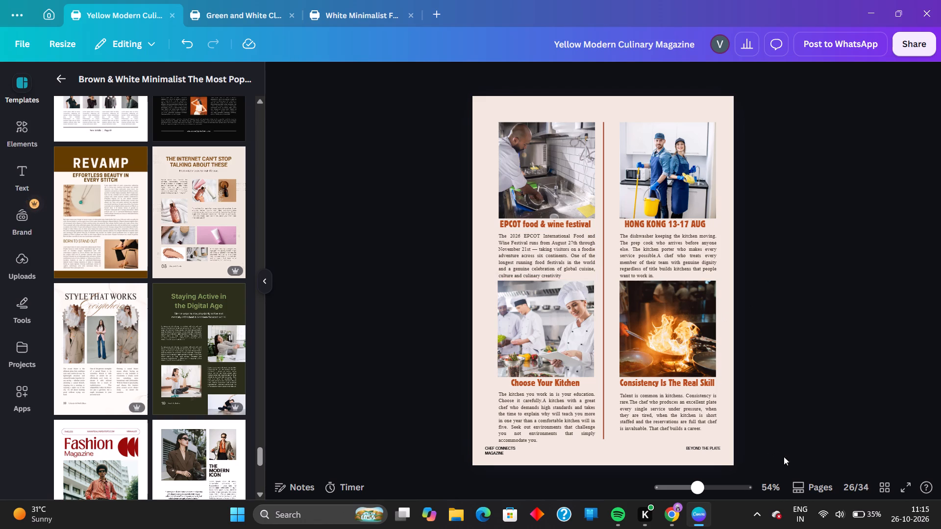
Remove the dash after "November 21st" in the EPCOT festival description.
drag(704, 491, 709, 491)
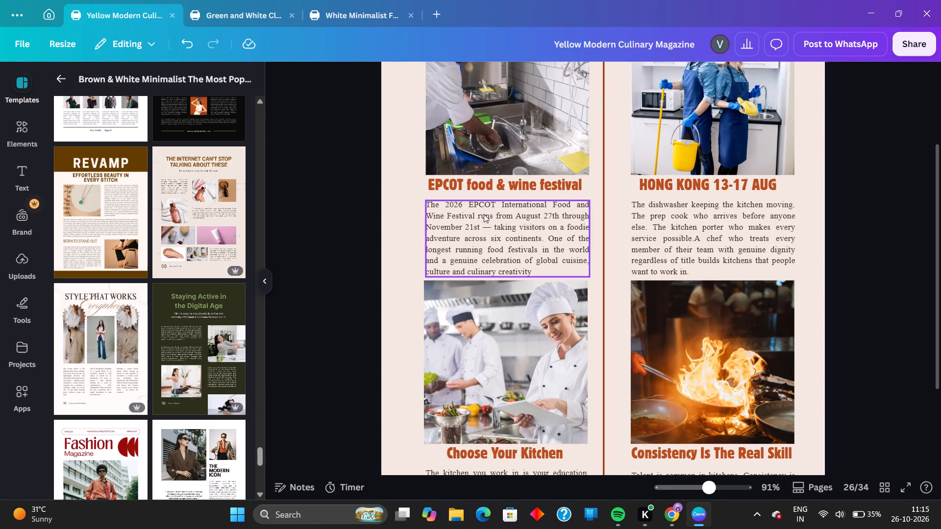
click(488, 225)
click(491, 226)
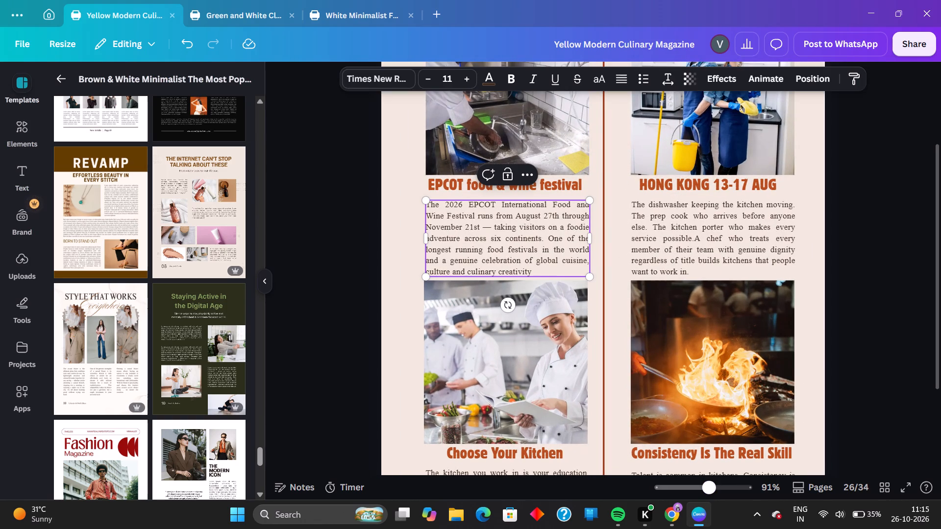
key(BackSpace)
key(BackSpace)
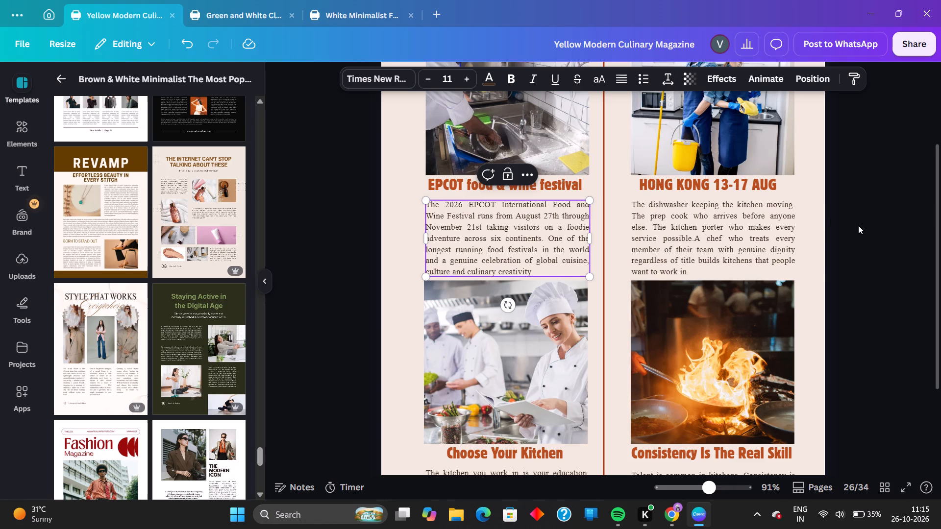
click(858, 225)
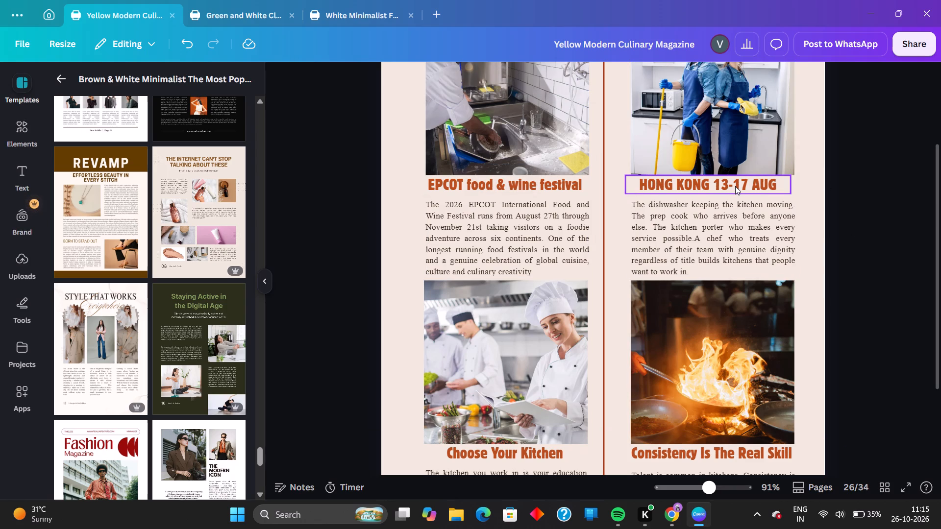
Replace the heading under the cleaning-staff photo with "TREASURE BEACH food festival".
click(735, 186)
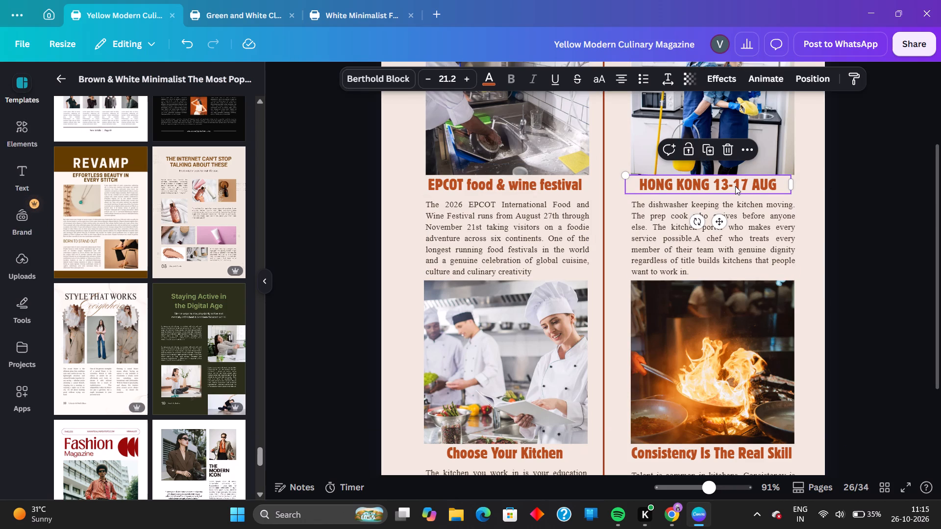
click(773, 181)
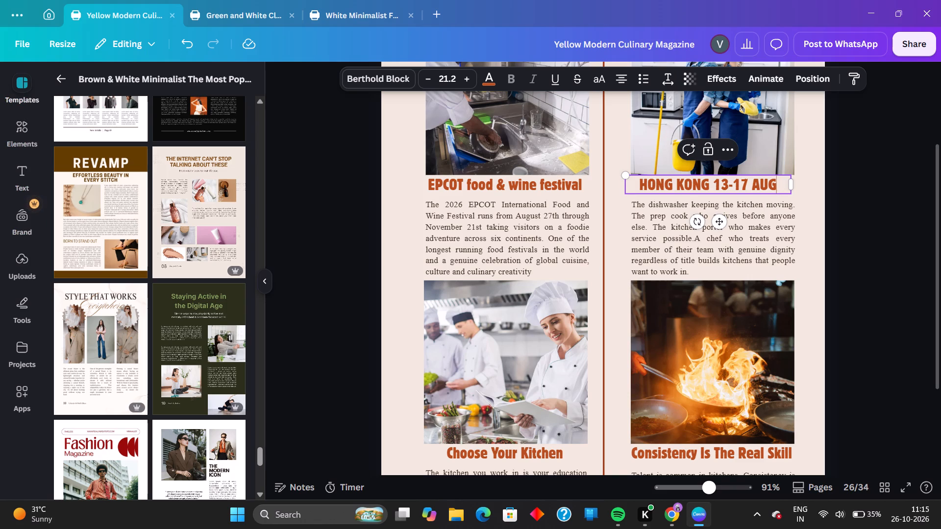
key(BackSpace)
key(BackSpace)
key(BackSpace)
key(BackSpace)
key(BackSpace)
key(BackSpace)
key(BackSpace)
key(BackSpace)
key(BackSpace)
key(BackSpace)
key(BackSpace)
key(BackSpace)
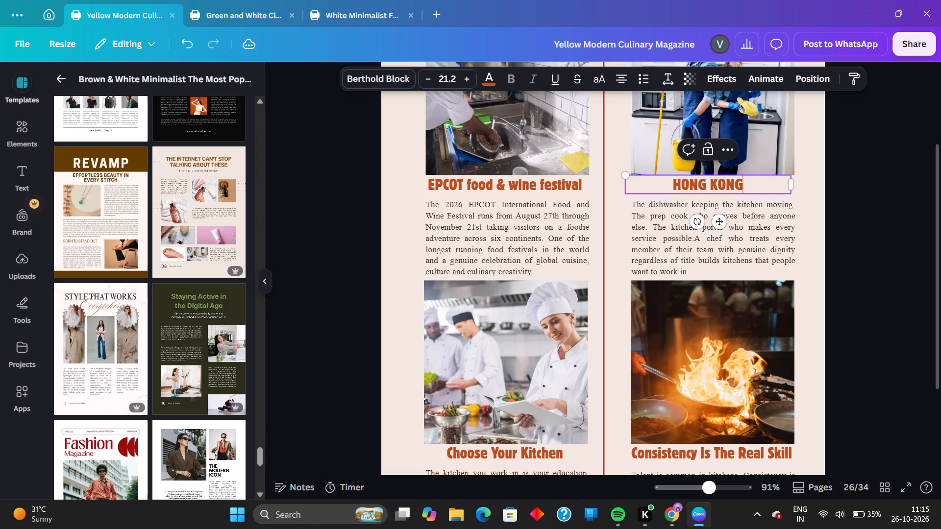
key(BackSpace)
key(BackSpace)
key(BackSpace)
key(BackSpace)
key(BackSpace)
key(BackSpace)
key(BackSpace)
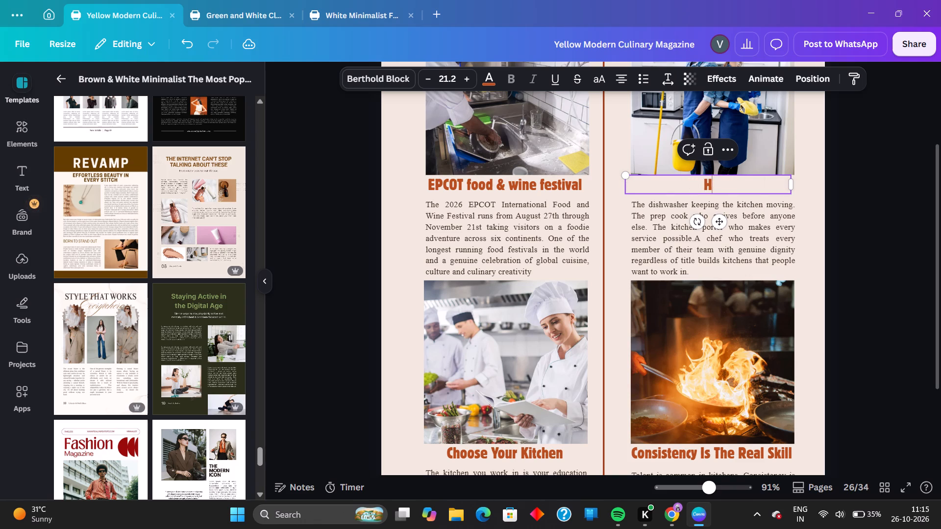
key(BackSpace)
key(t)
key(BackSpace)
key(BackSpace)
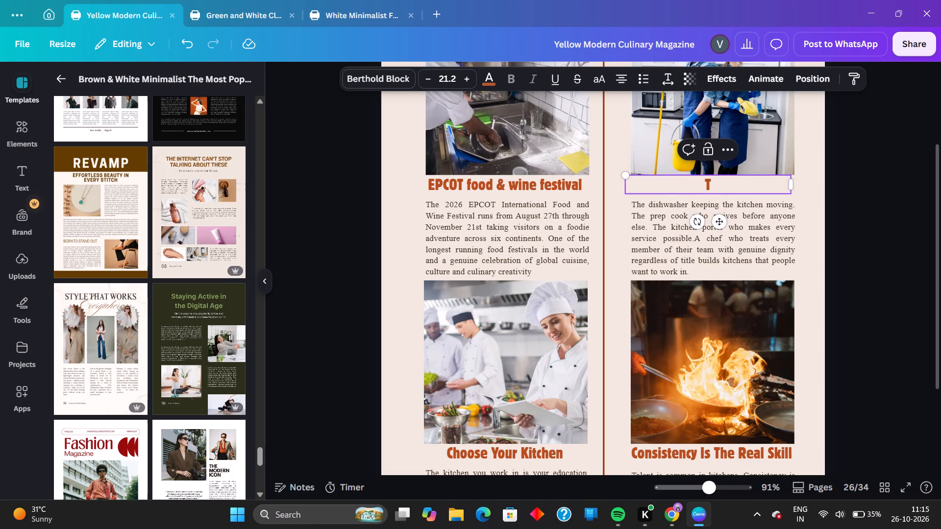
key(BackSpace)
text(TREA)
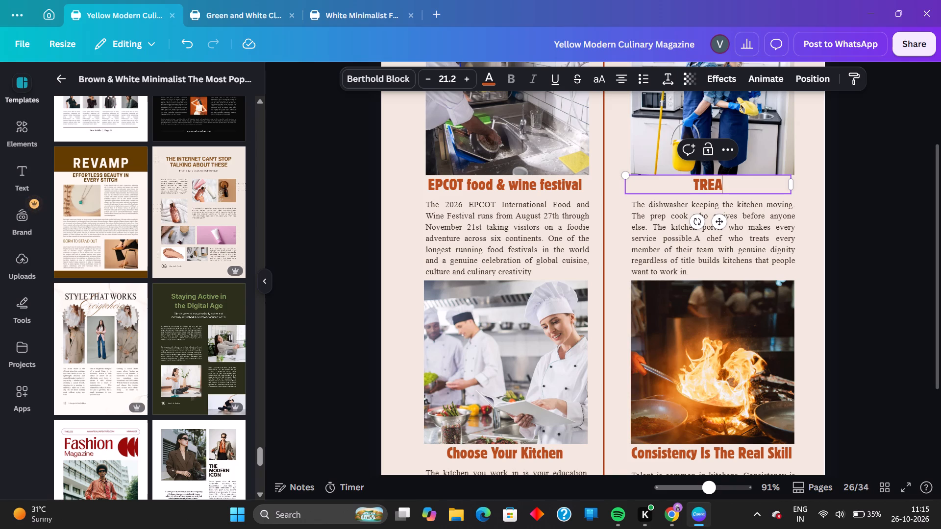
key(s)
text(URE)
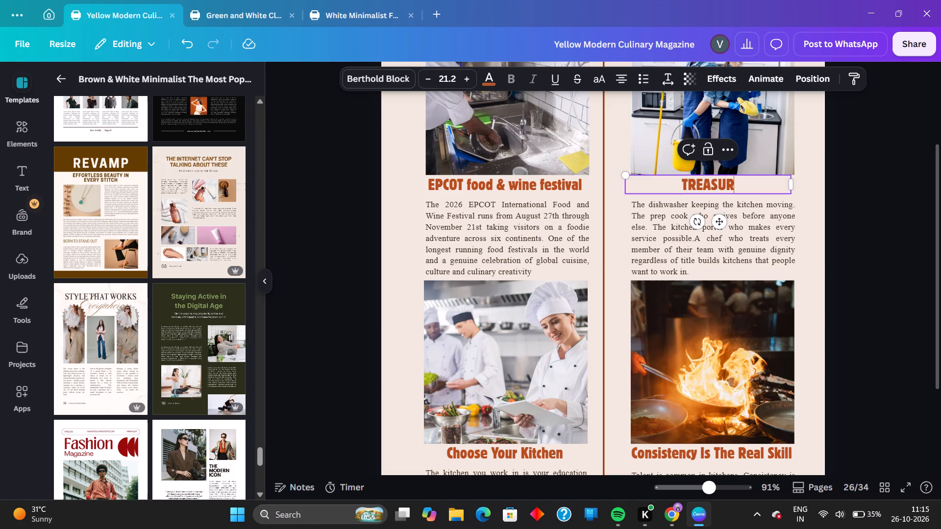
key(space)
text(BEACH)
key(space)
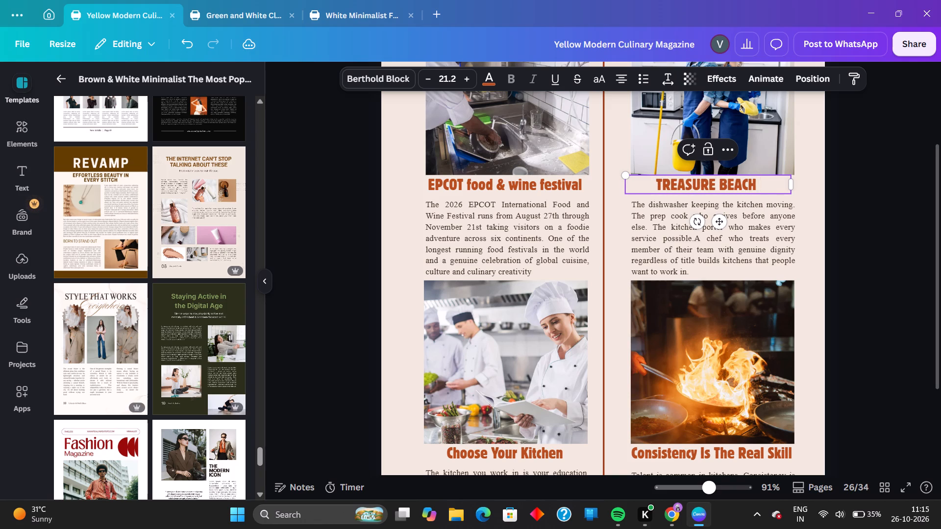
text(food)
key(space)
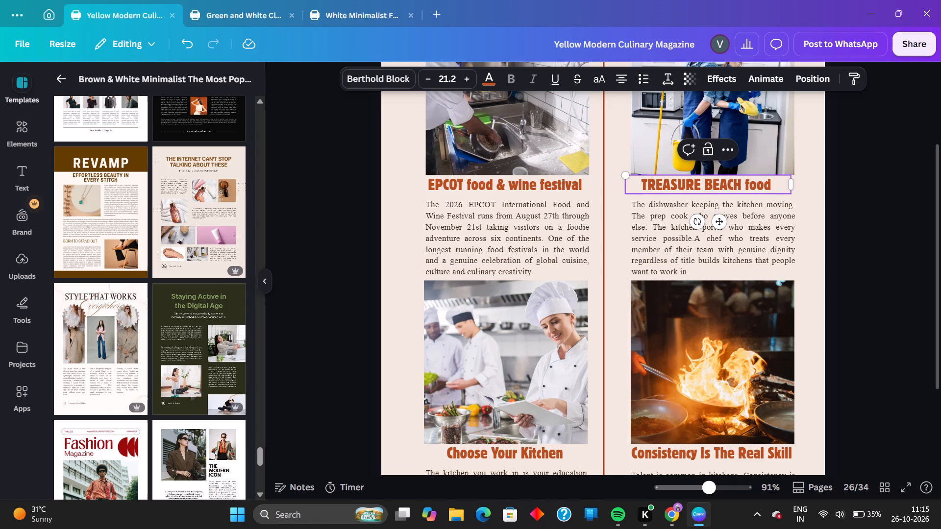
text(fes)
text(ti)
text(val)
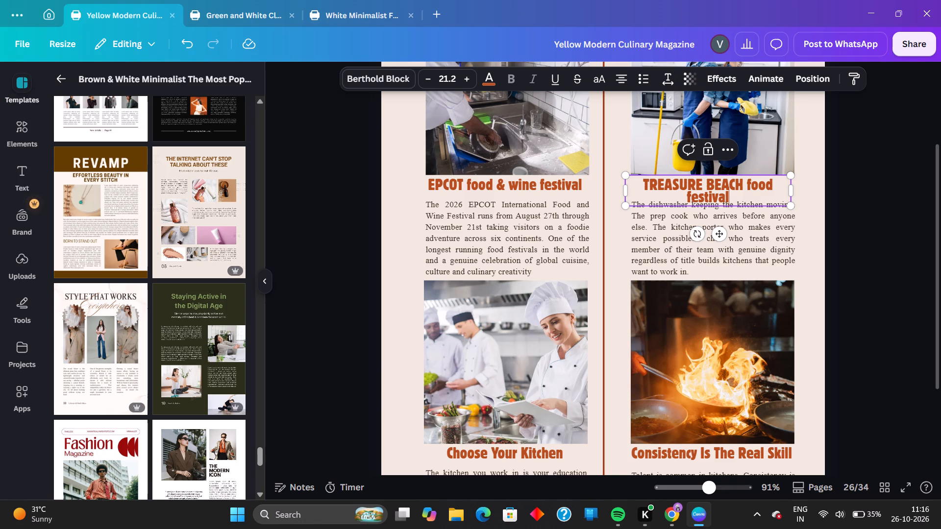
click(916, 271)
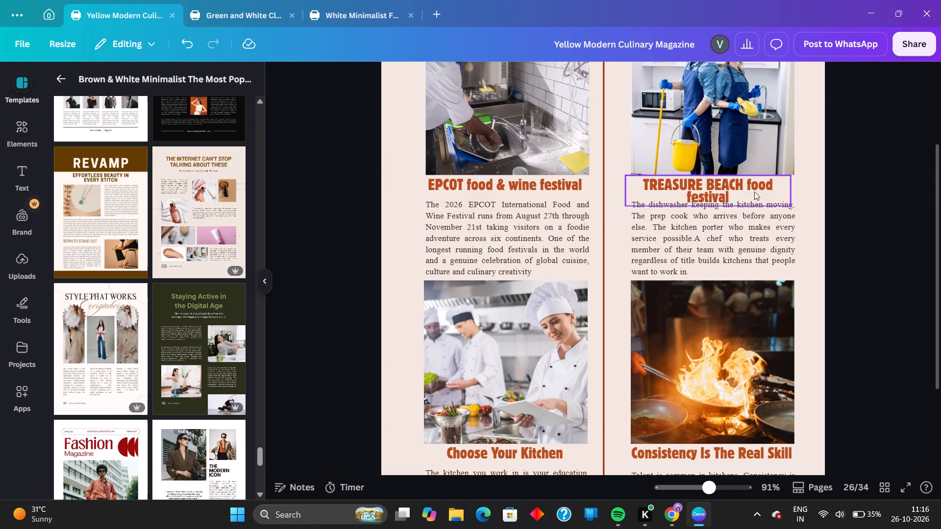
Widen the "TREASURE BEACH food festival" heading's text box so the heading fits on one line.
click(754, 191)
drag(794, 191, 807, 191)
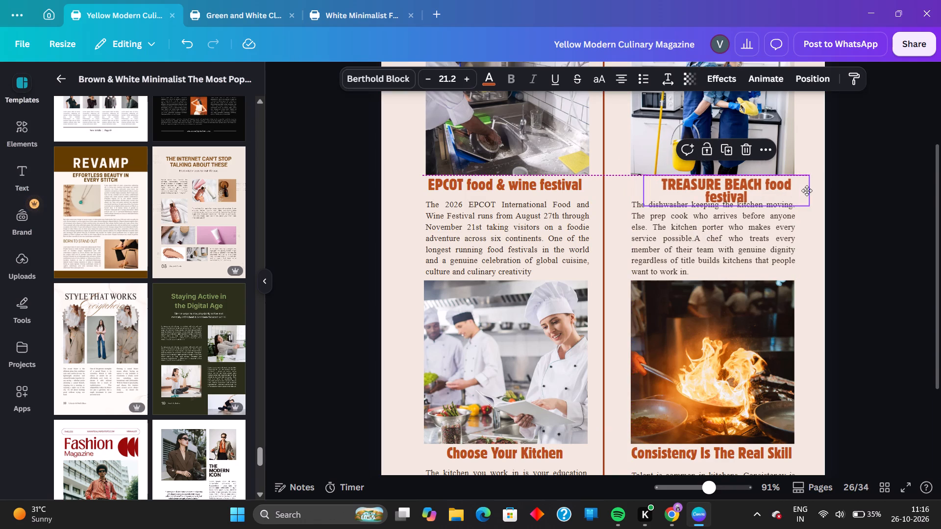
drag(807, 191, 790, 192)
drag(791, 194, 825, 192)
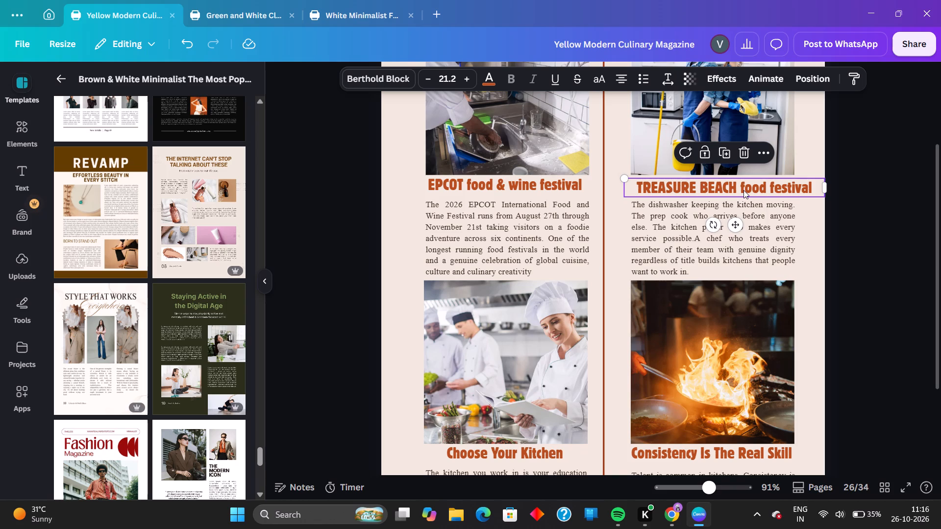
Shift the "TREASURE BEACH food festival" heading slightly left to line it up over its paragraph, between the cleaning-staff photo and the text.
drag(734, 221, 727, 221)
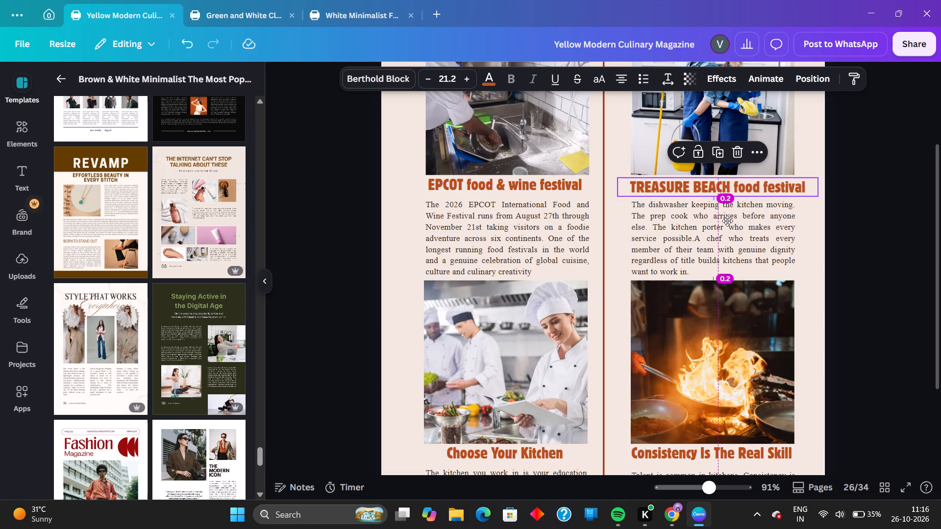
drag(727, 221, 728, 221)
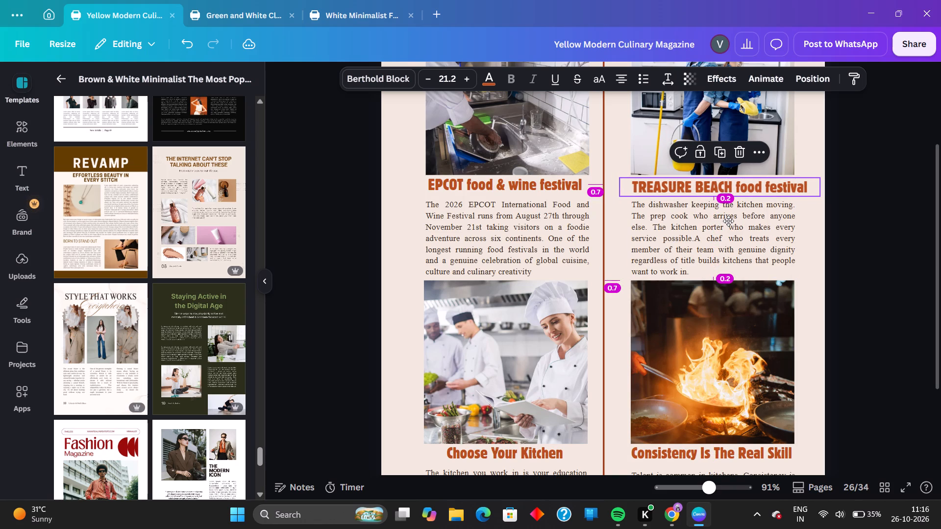
drag(728, 221, 727, 221)
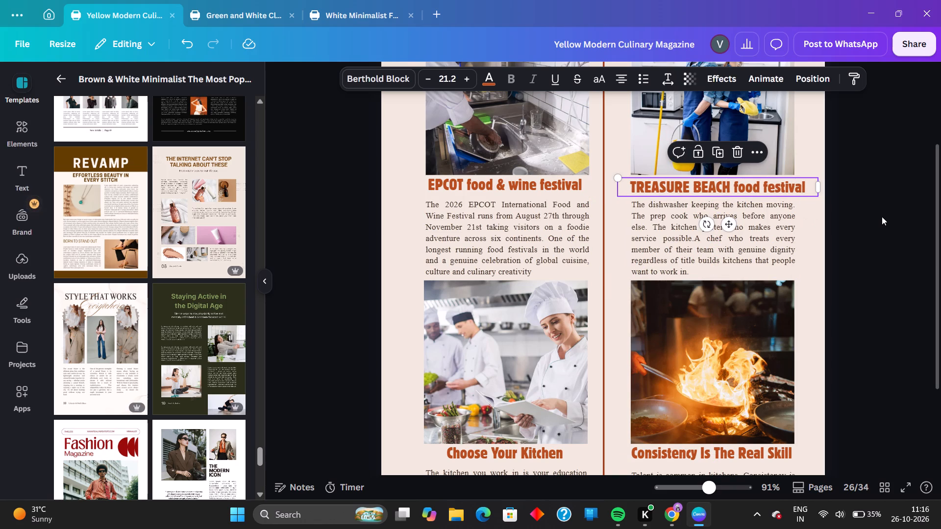
click(882, 216)
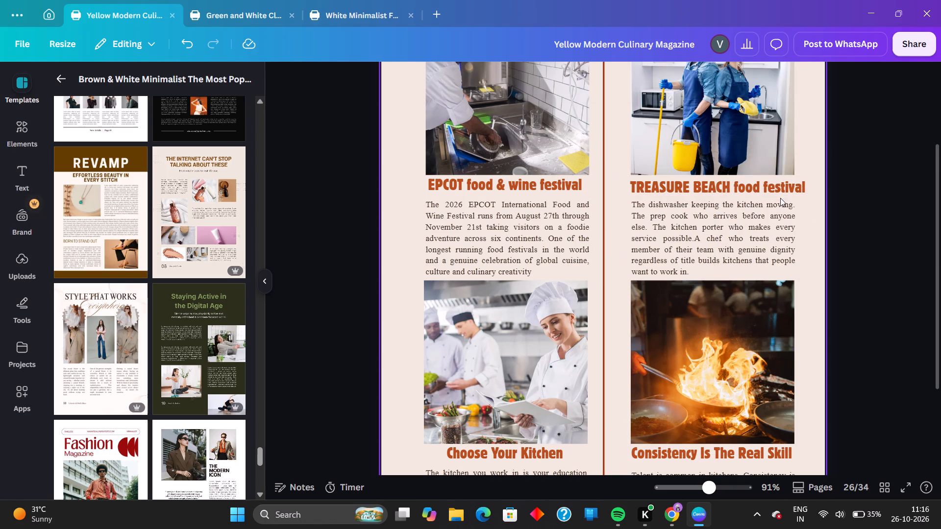
click(796, 194)
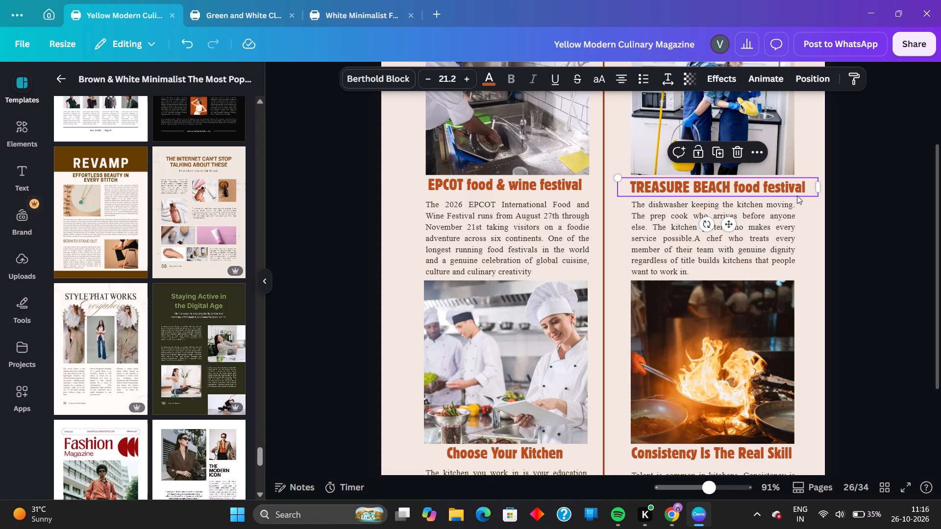
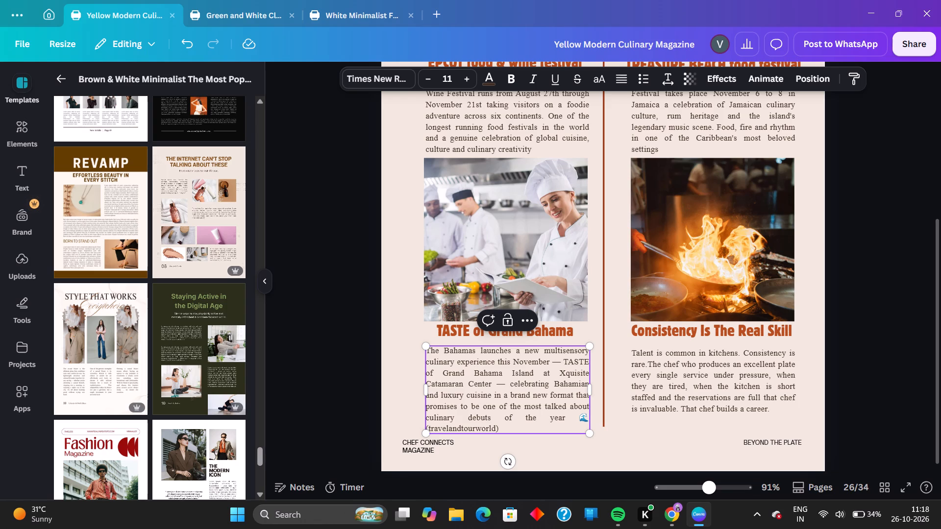
Remove the dash between "November" and "TASTE" in the description under the TASTE of Grand Bahama heading.
key(BackSpace)
key(BackSpace)
key(BackSpace)
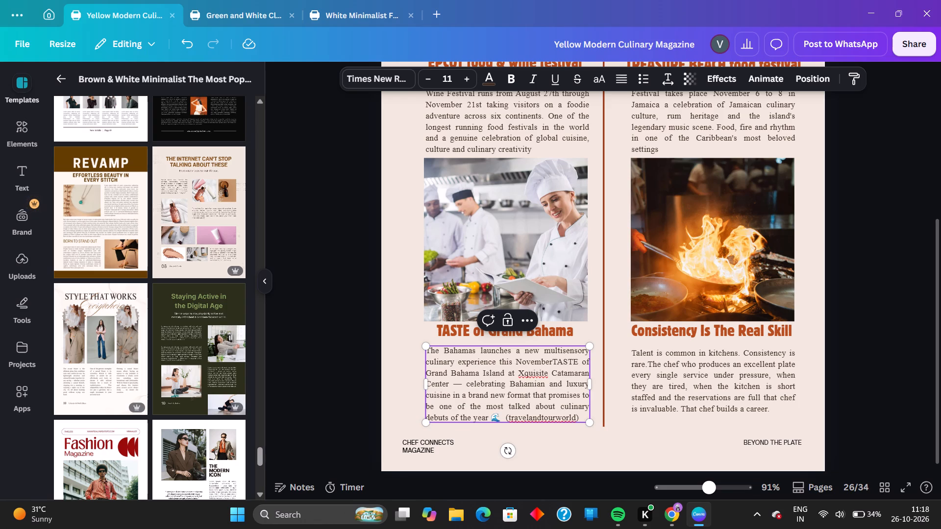
In the Grand Bahama description, add two periods after "November" and replace the dash after "Center" with a comma.
key(period)
key(period)
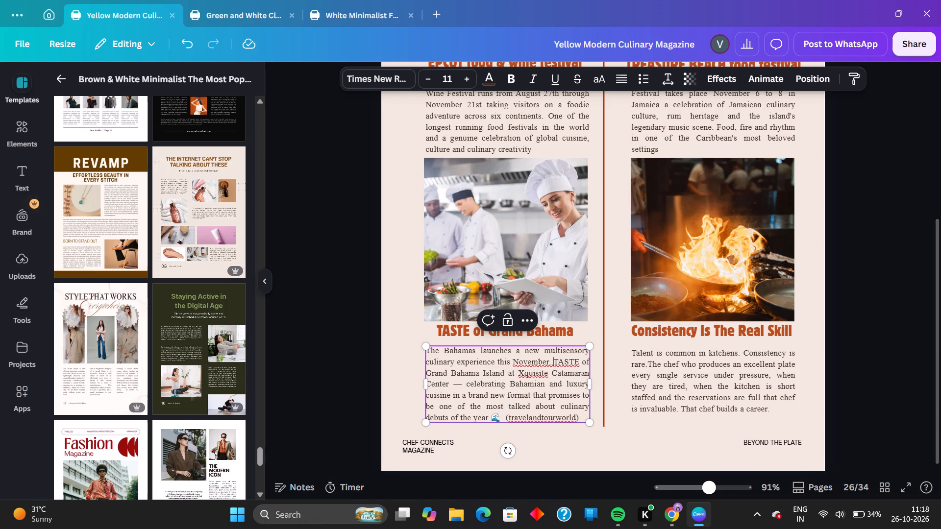
click(466, 384)
key(BackSpace)
key(BackSpace)
key(BackSpace)
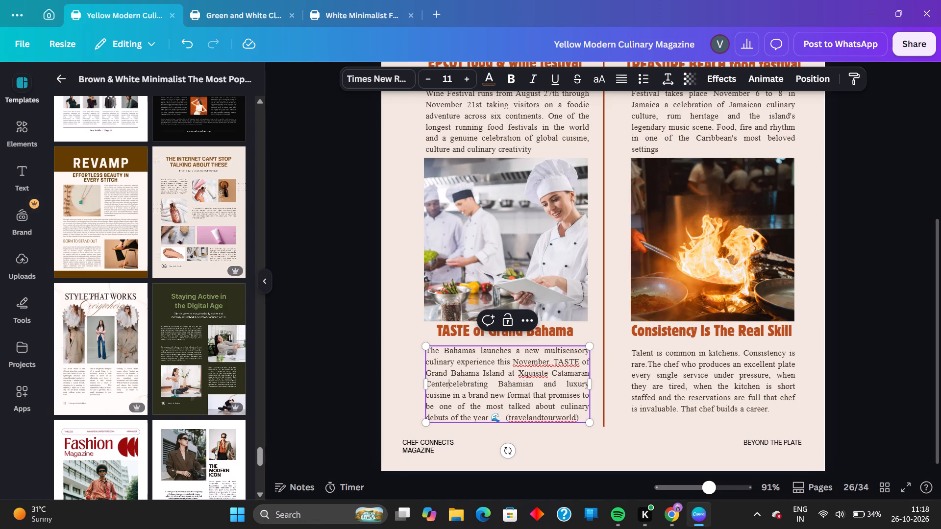
key(comma)
Delete the wave emoji and "(travelandtourworld)" from the end of the Grand Bahama description, ending it with a period after "year".
click(656, 475)
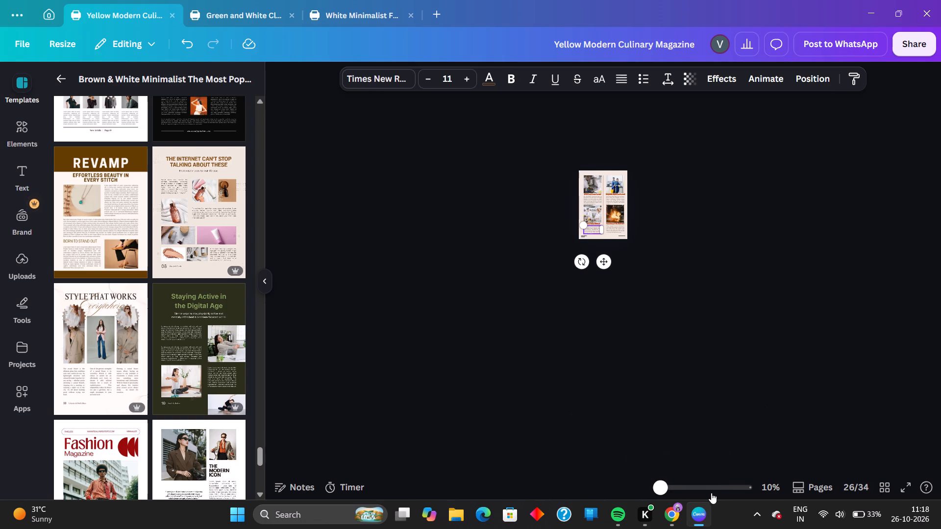
click(711, 492)
click(702, 491)
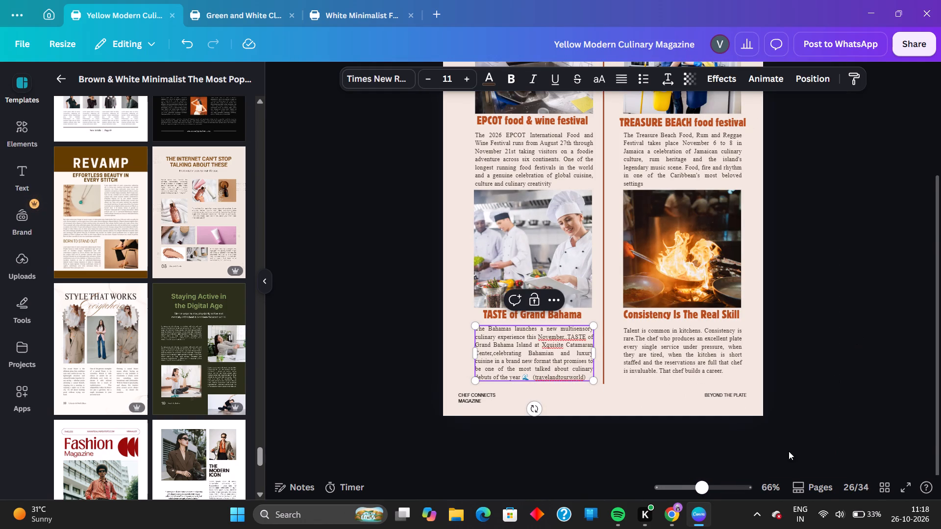
click(713, 491)
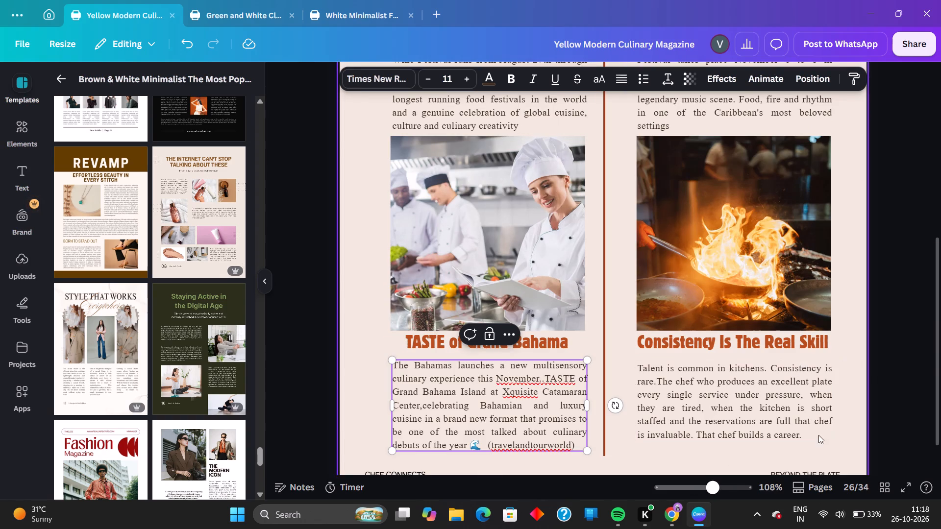
click(737, 456)
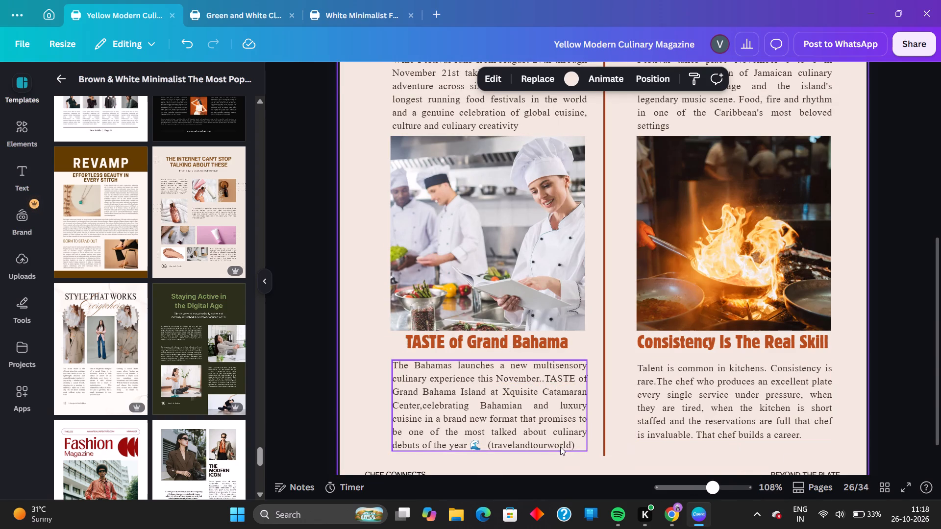
double_click(572, 444)
key(BackSpace)
key(BackSpace)
key(BackSpace)
key(BackSpace)
key(BackSpace)
key(BackSpace)
key(BackSpace)
key(BackSpace)
key(BackSpace)
key(BackSpace)
key(BackSpace)
key(BackSpace)
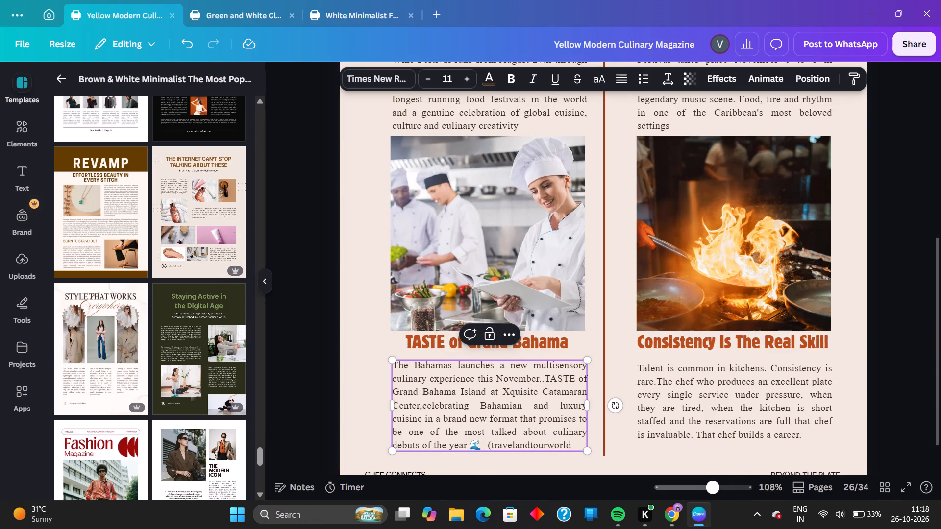
key(BackSpace)
key(BackSpace)
key(BackSpace)
key(BackSpace)
key(BackSpace)
key(BackSpace)
key(BackSpace)
key(BackSpace)
key(BackSpace)
key(BackSpace)
key(BackSpace)
key(BackSpace)
key(BackSpace)
key(BackSpace)
key(BackSpace)
key(BackSpace)
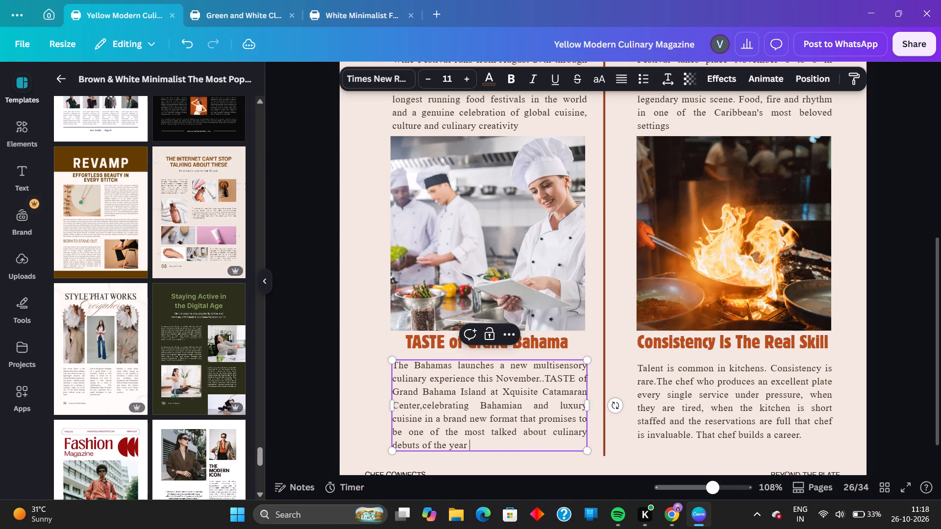
key(BackSpace)
key(period)
click(891, 368)
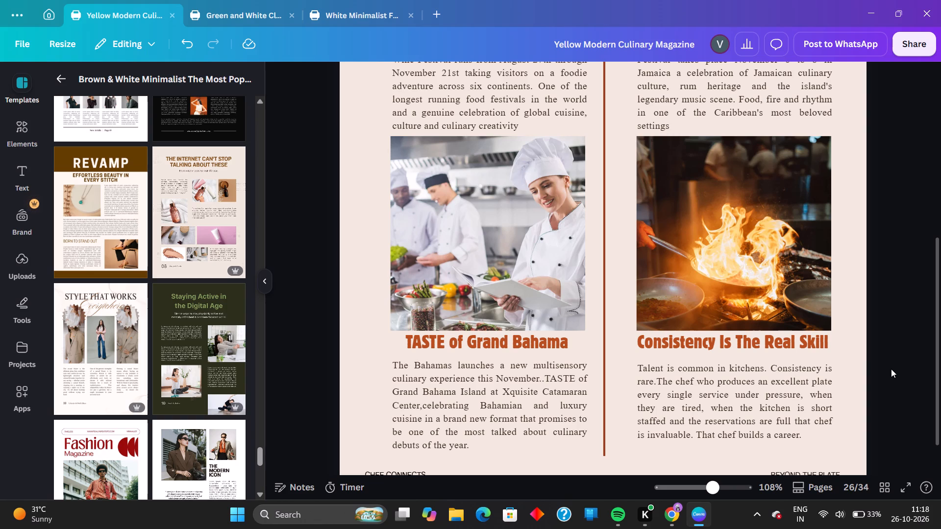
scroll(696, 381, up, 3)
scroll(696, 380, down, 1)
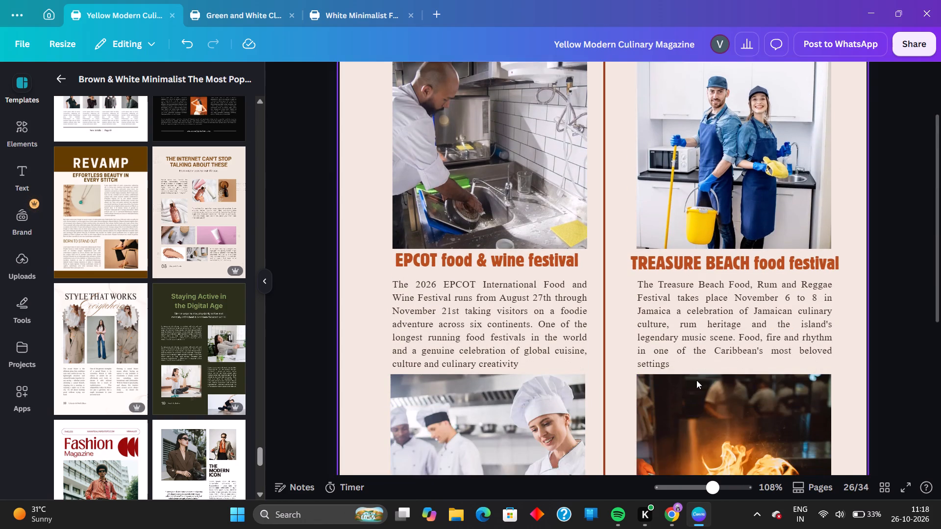
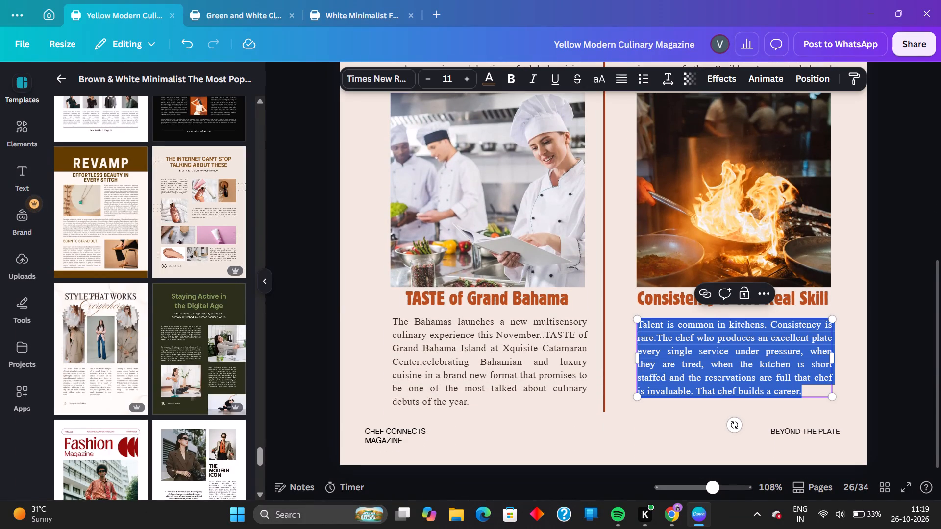
Replace the selected description under "Consistency Is The Real Skill" with the copied text about The Pearl Food Festival 2026.
key(ctrl+v)
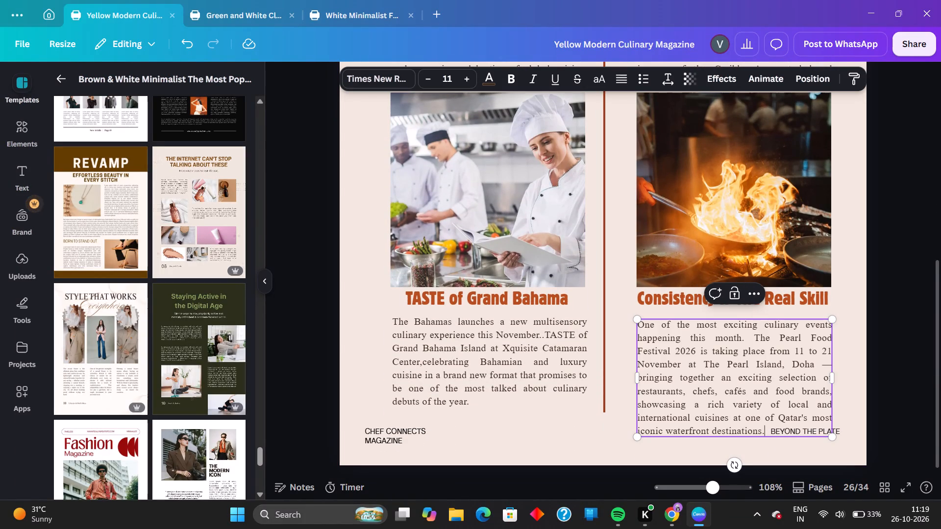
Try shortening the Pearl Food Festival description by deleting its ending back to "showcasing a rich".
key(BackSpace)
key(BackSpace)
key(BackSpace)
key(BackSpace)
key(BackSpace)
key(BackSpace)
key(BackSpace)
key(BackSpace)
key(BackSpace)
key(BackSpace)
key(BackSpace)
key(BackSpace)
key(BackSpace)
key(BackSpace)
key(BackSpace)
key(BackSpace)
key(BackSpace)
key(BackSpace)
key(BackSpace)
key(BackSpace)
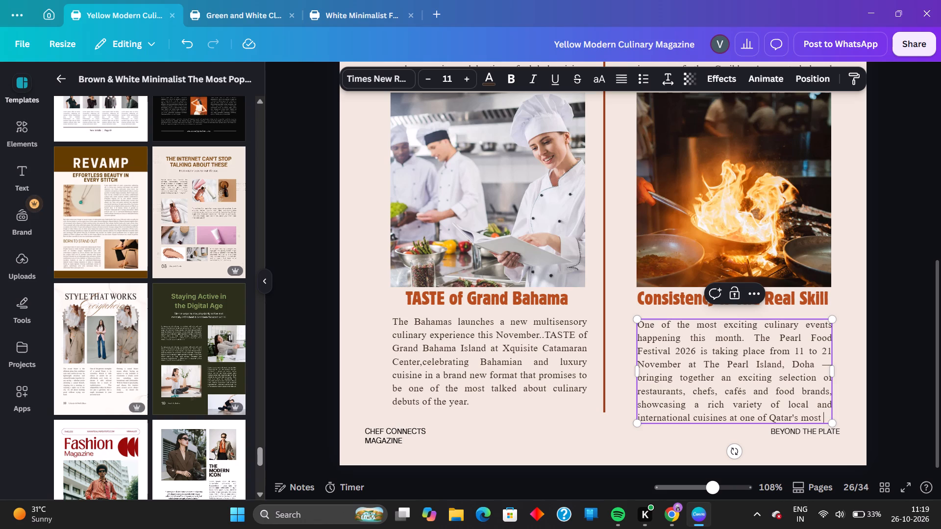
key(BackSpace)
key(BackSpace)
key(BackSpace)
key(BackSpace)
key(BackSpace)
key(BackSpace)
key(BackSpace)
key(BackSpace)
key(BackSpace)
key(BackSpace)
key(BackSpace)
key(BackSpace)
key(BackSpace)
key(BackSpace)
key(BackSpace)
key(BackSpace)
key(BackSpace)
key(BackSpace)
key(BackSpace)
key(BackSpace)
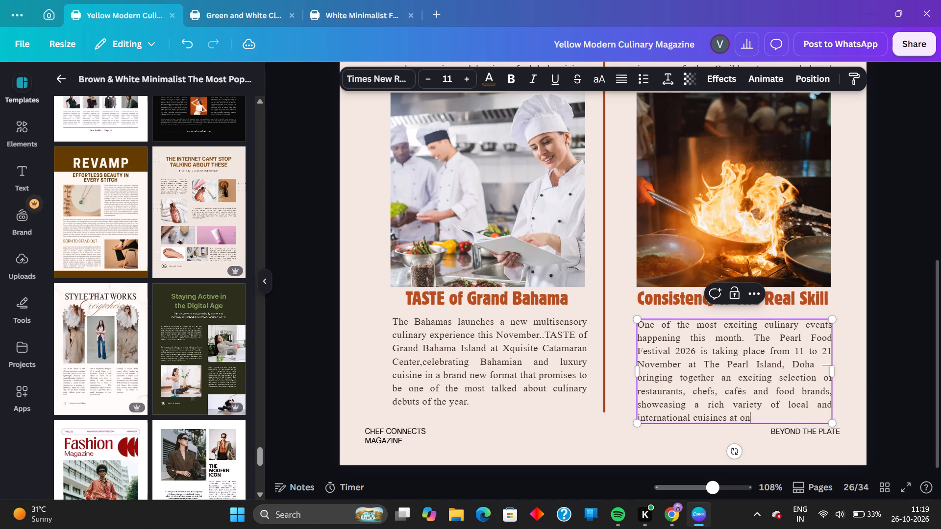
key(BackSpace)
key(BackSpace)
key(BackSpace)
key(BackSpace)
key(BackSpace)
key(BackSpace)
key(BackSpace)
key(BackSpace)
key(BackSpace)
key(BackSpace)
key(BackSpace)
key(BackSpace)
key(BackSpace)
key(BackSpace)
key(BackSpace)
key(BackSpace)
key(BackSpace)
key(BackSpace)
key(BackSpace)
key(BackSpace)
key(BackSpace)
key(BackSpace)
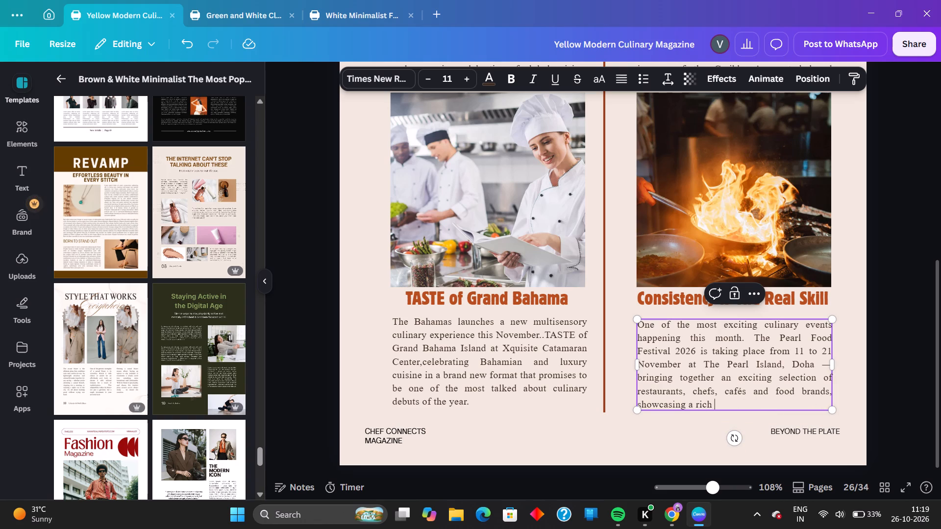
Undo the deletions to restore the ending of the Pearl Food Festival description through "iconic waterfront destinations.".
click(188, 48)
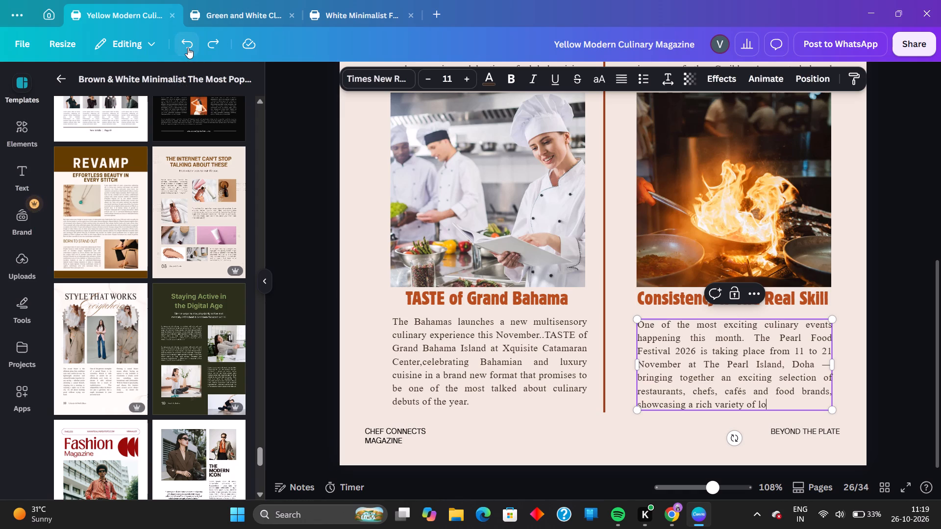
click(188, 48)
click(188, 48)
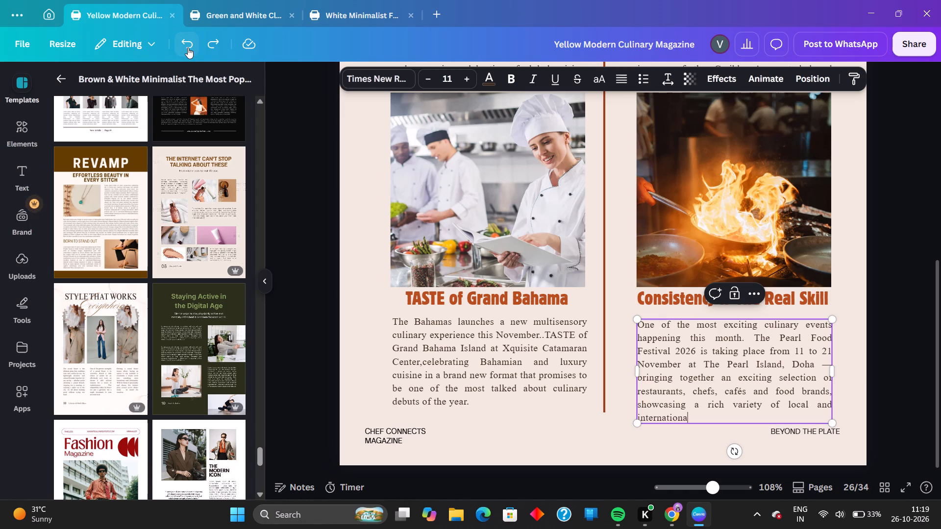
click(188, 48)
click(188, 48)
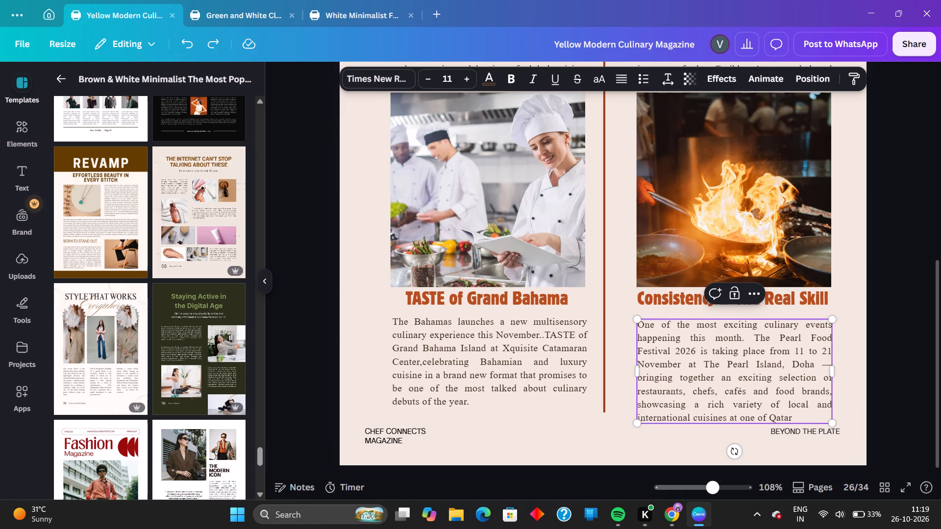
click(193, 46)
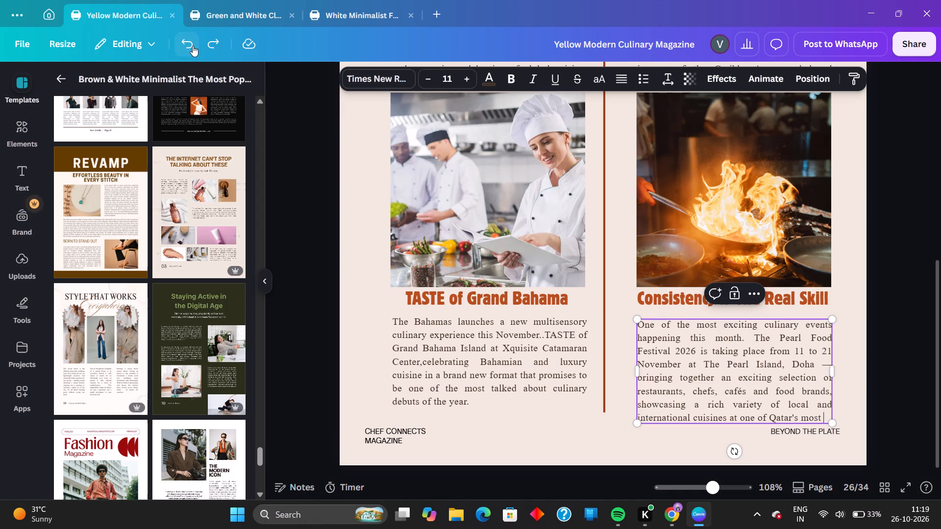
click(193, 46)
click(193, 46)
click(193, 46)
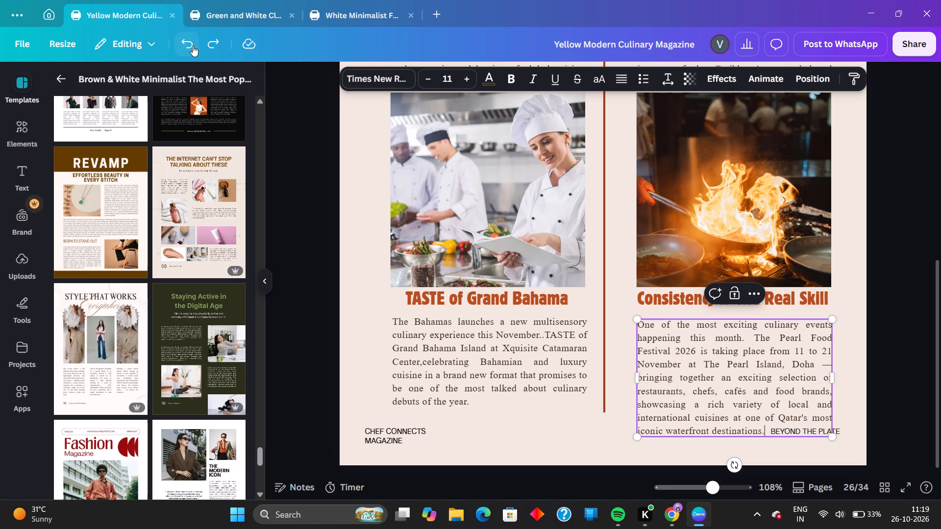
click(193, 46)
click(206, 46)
Delete "local and international" from the Pearl Food Festival description, leaving "a rich variety of cuisines".
click(696, 420)
key(BackSpace)
key(BackSpace)
key(BackSpace)
key(BackSpace)
key(BackSpace)
key(BackSpace)
key(BackSpace)
key(BackSpace)
key(BackSpace)
key(BackSpace)
key(BackSpace)
key(BackSpace)
key(BackSpace)
key(BackSpace)
key(BackSpace)
key(BackSpace)
key(BackSpace)
key(BackSpace)
key(BackSpace)
key(BackSpace)
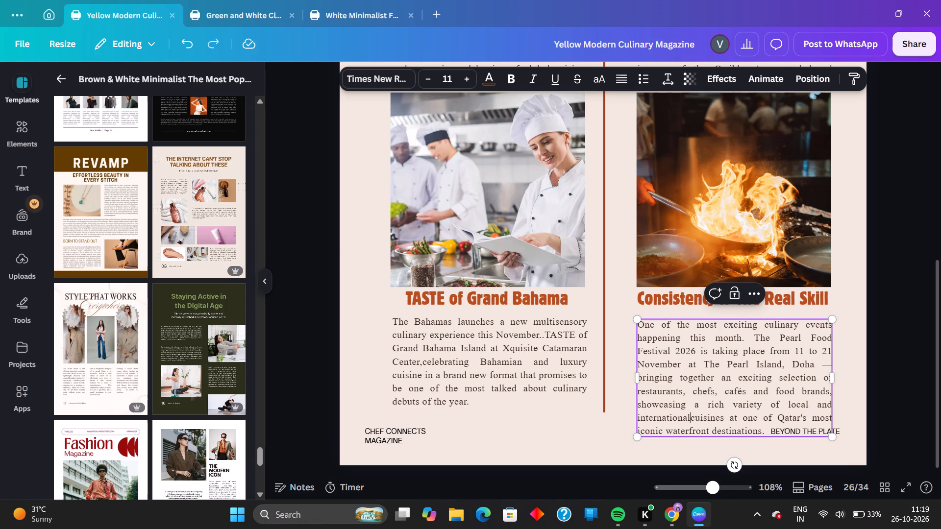
key(BackSpace)
key(BackSpace)
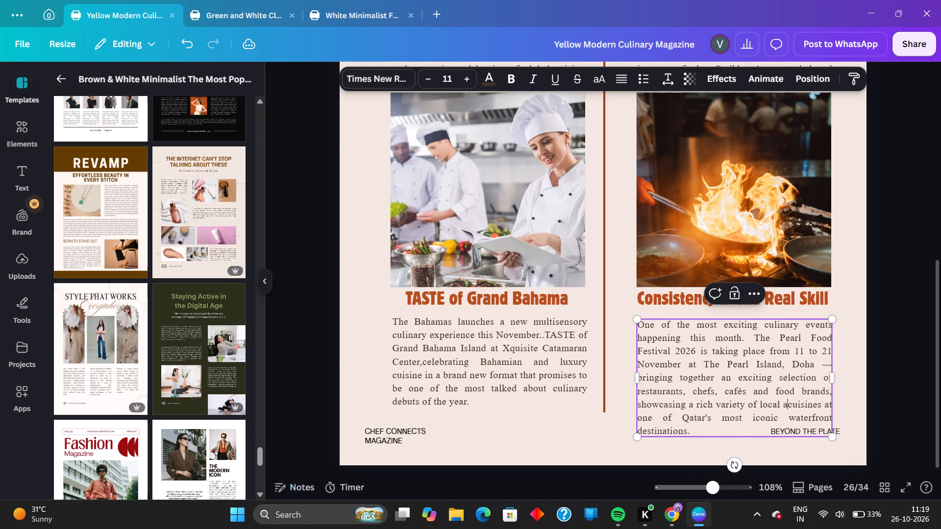
key(BackSpace)
key(BackSpace)
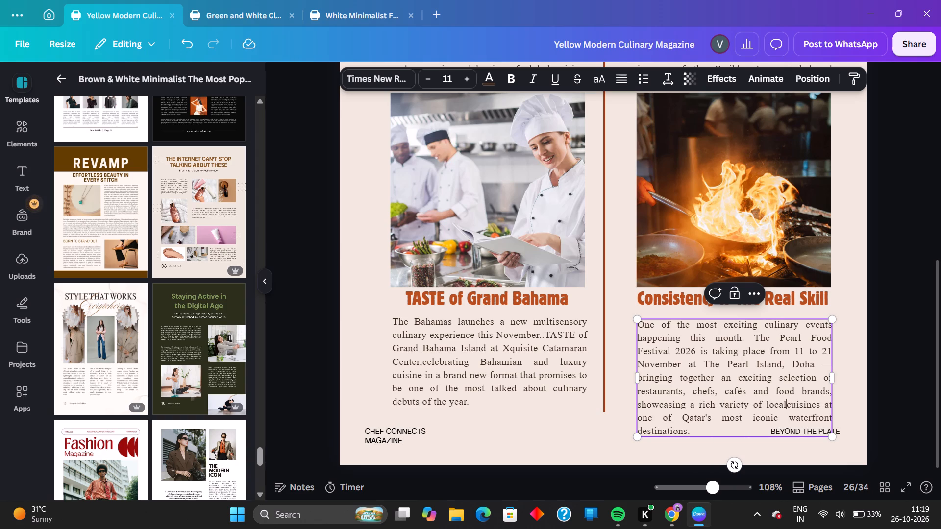
key(BackSpace)
key(BackSpace)
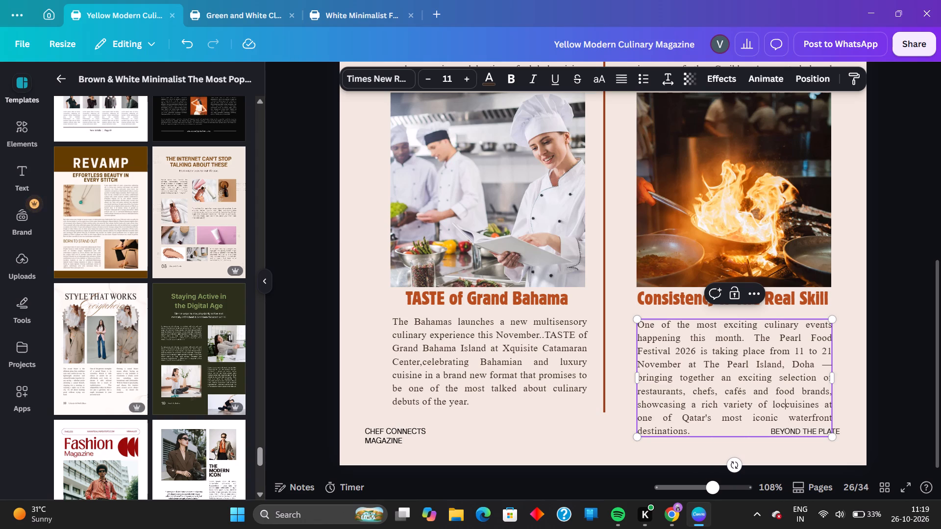
key(BackSpace)
key(BackSpace)
key(BackSpace)
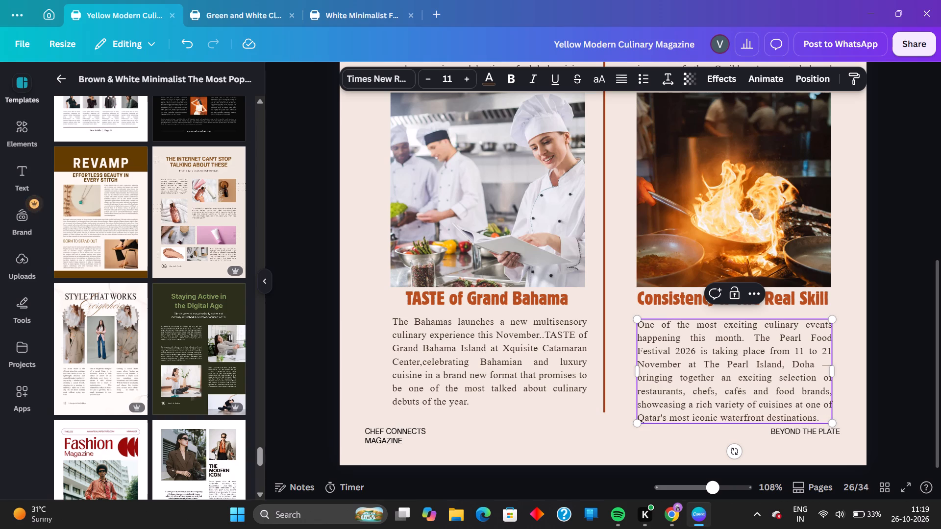
click(913, 398)
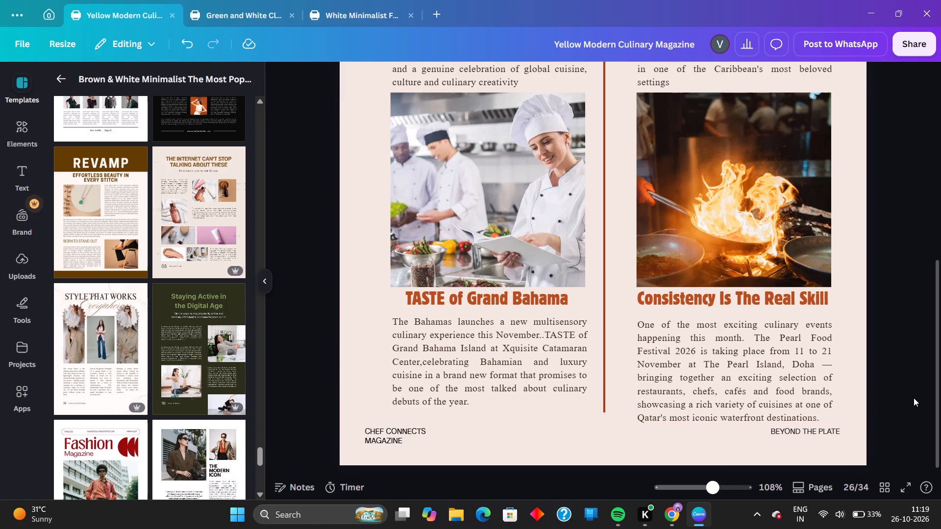
Nudge the Pearl Food Festival description slightly up, level with the Grand Bahama description.
click(819, 396)
key(Up)
key(Up)
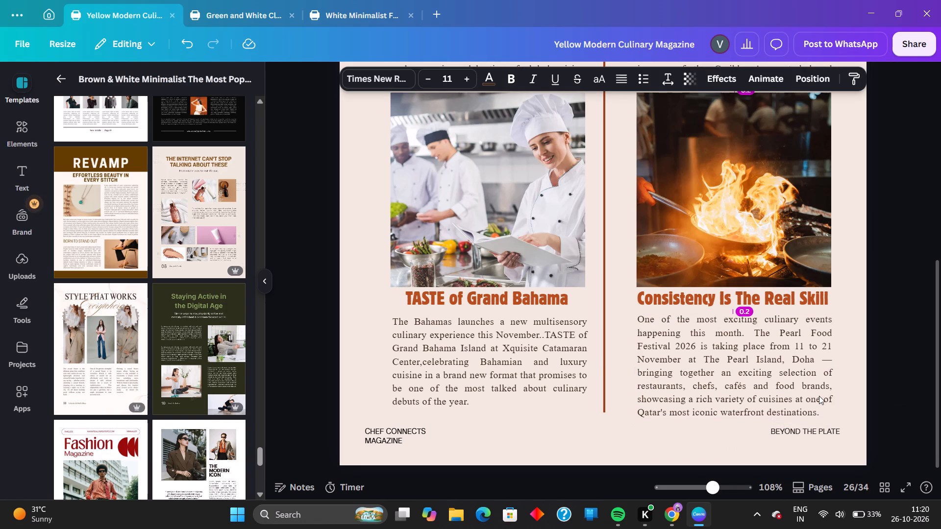
key(Down)
key(Up)
key(Down)
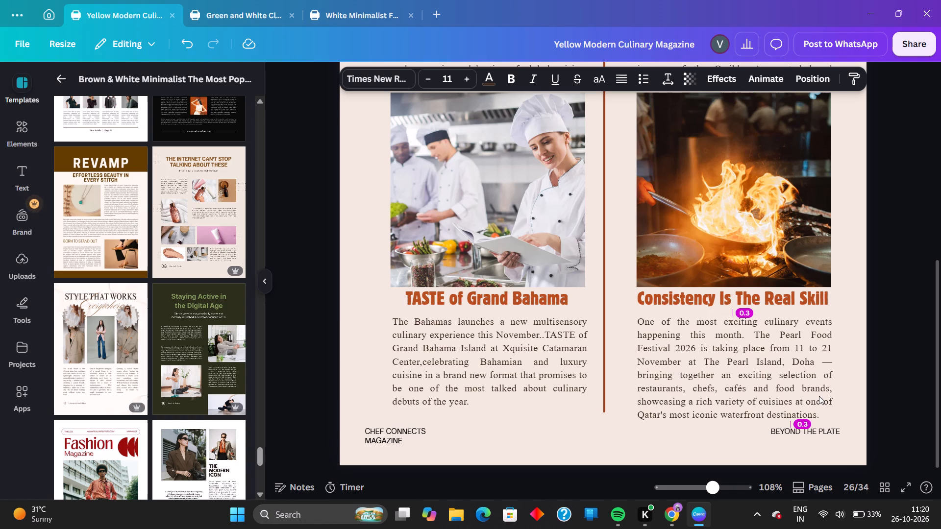
click(894, 375)
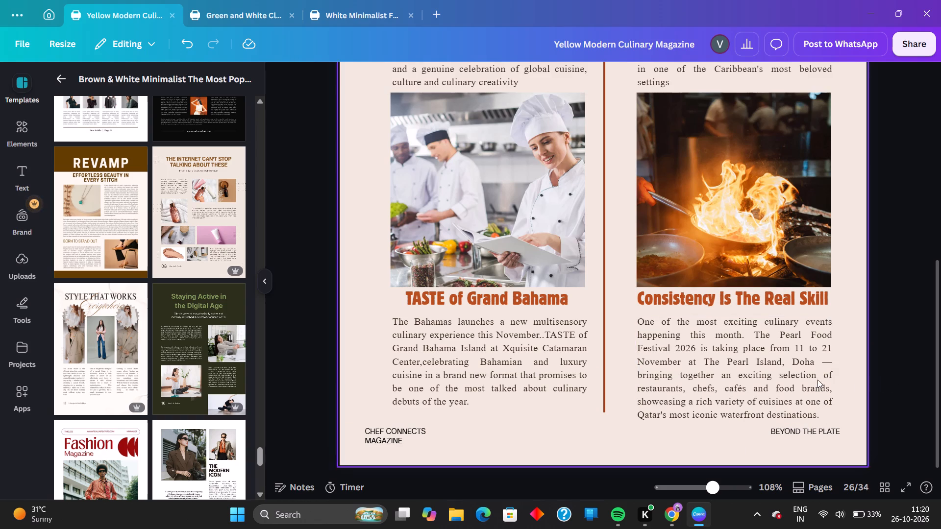
Delete the dash and the extra space after "Doha" in the Pearl Food Festival description, leaving "Doha bringing".
click(827, 361)
click(827, 361)
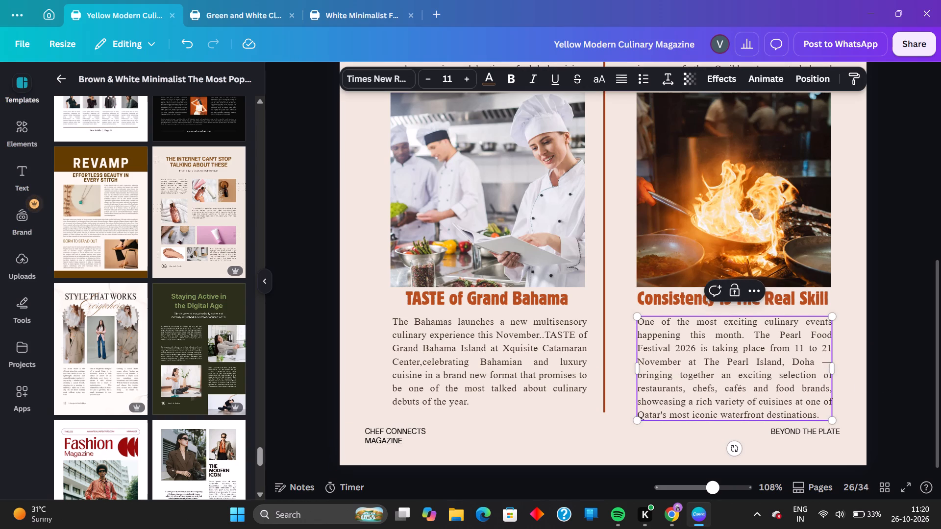
click(827, 361)
click(829, 365)
click(828, 362)
key(BackSpace)
click(906, 372)
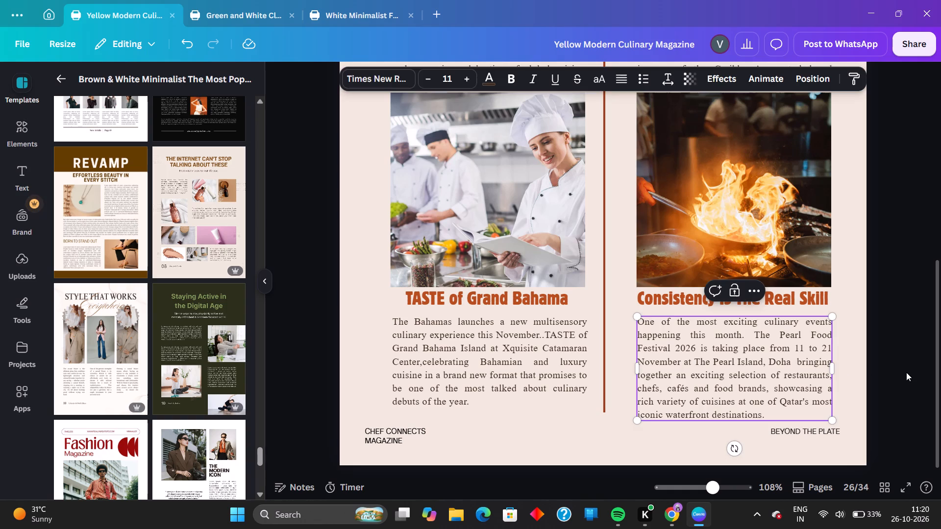
click(796, 360)
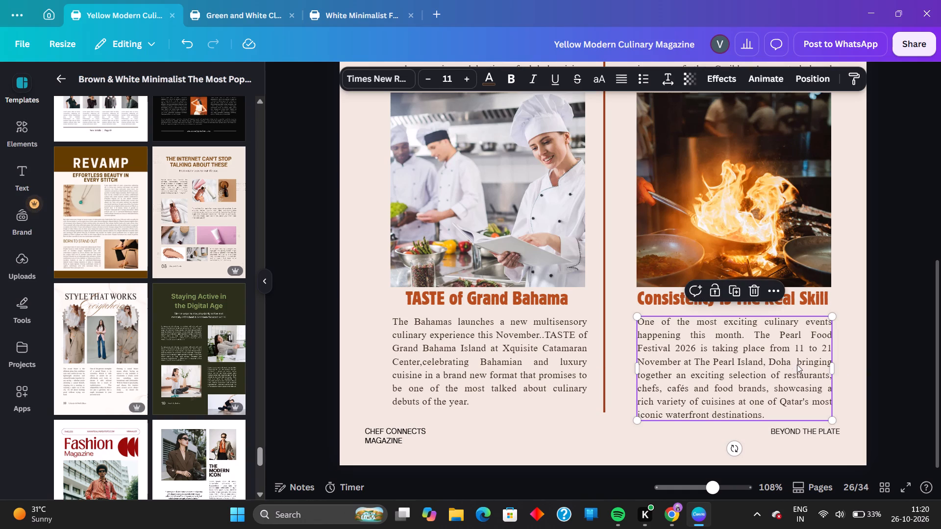
click(797, 364)
key(BackSpace)
click(914, 361)
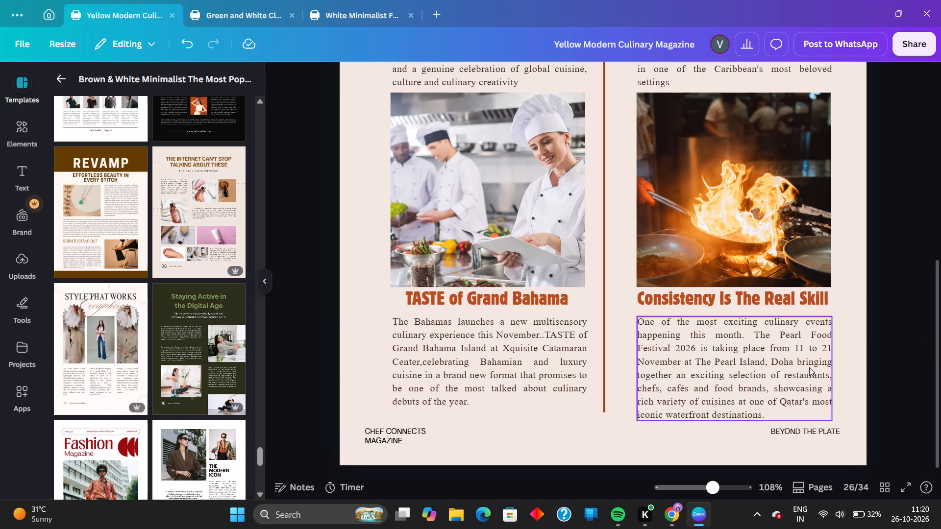
Clear the "Consistency Is The Real Skill" heading above the Pearl Food Festival description.
click(804, 291)
click(805, 291)
key(BackSpace)
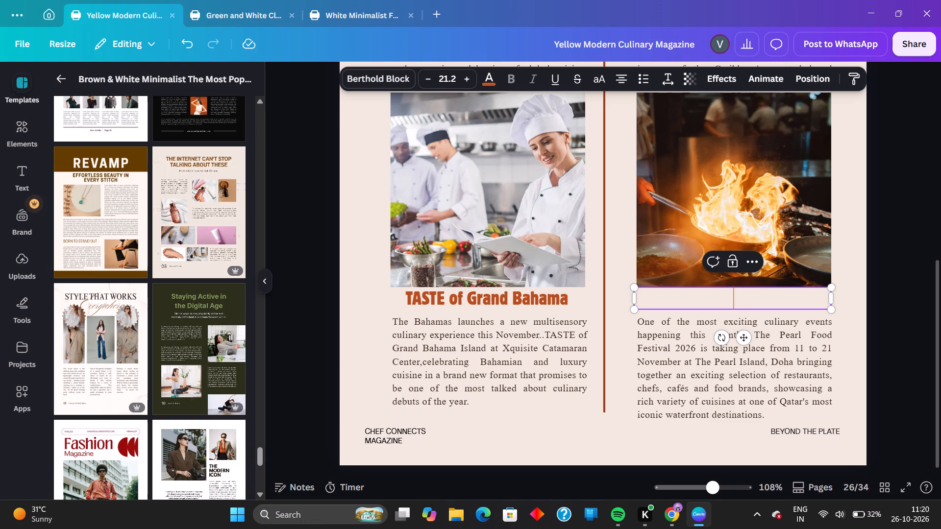
Enter "THE PEARL food festival" as the heading above the Pearl Food Festival description.
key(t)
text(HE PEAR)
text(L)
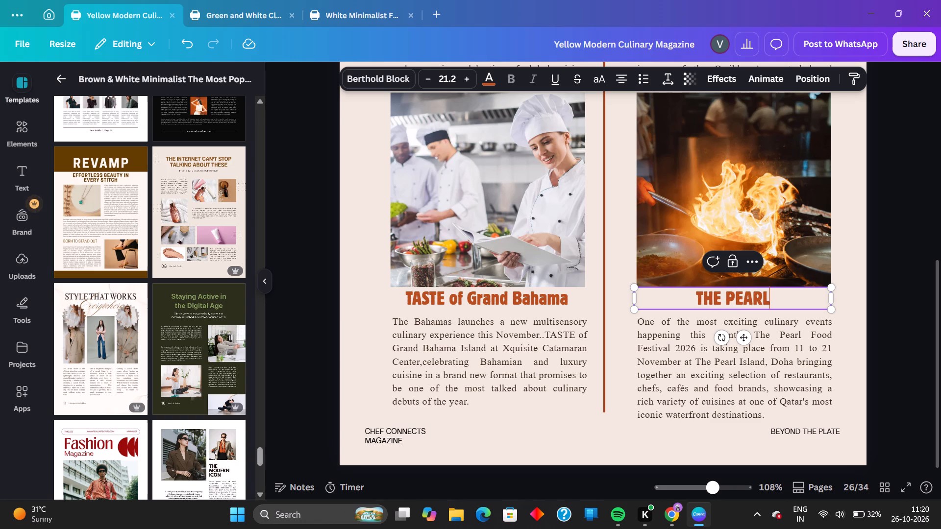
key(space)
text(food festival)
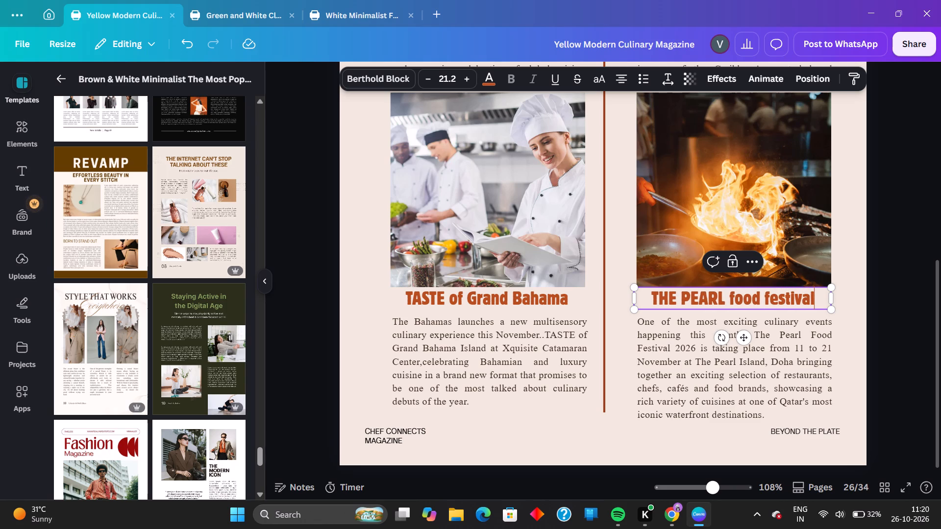
click(542, 446)
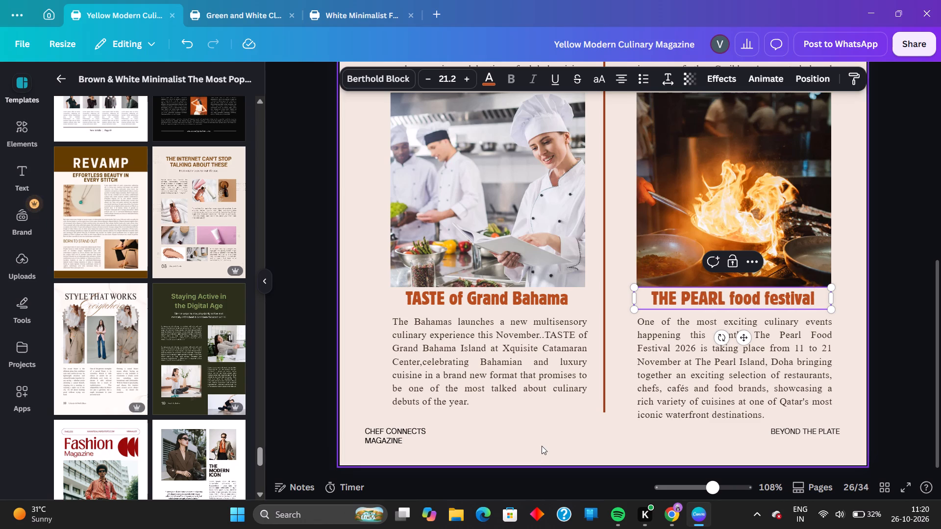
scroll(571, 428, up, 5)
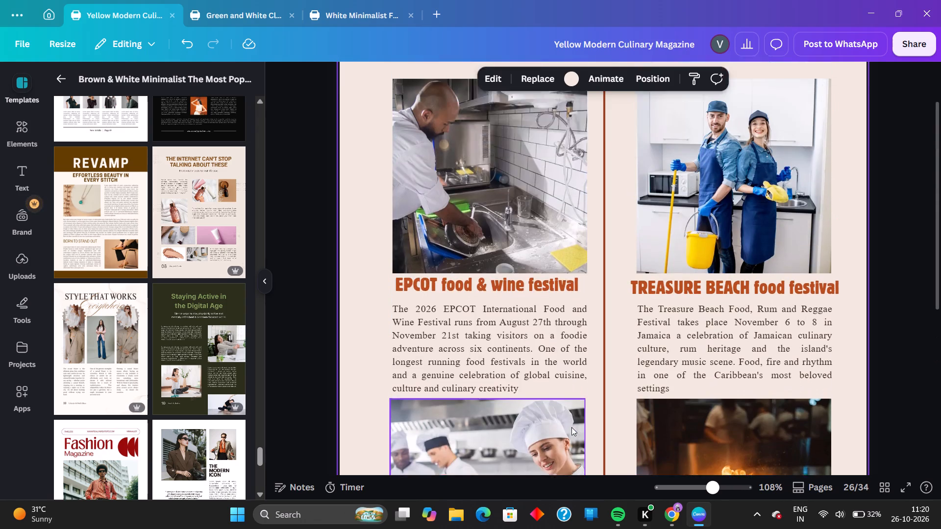
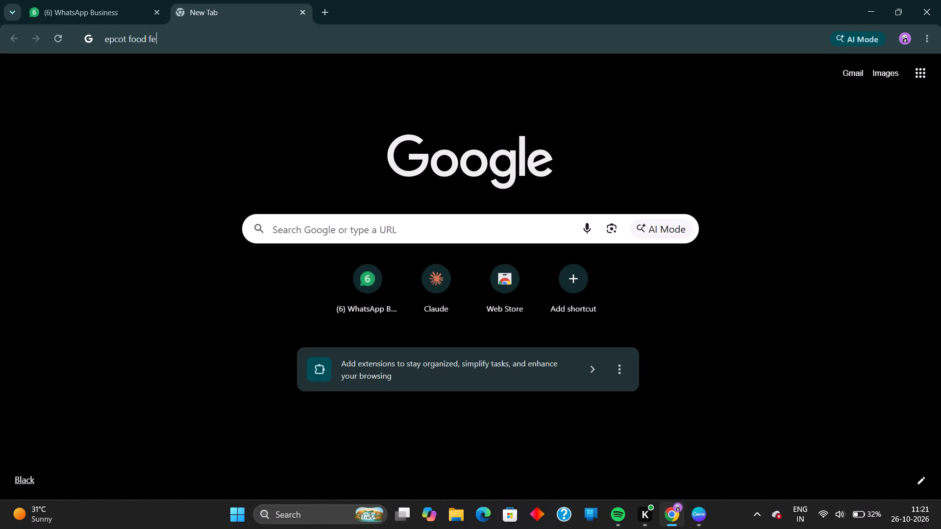
Search Google in Chrome for "epcot food festival".
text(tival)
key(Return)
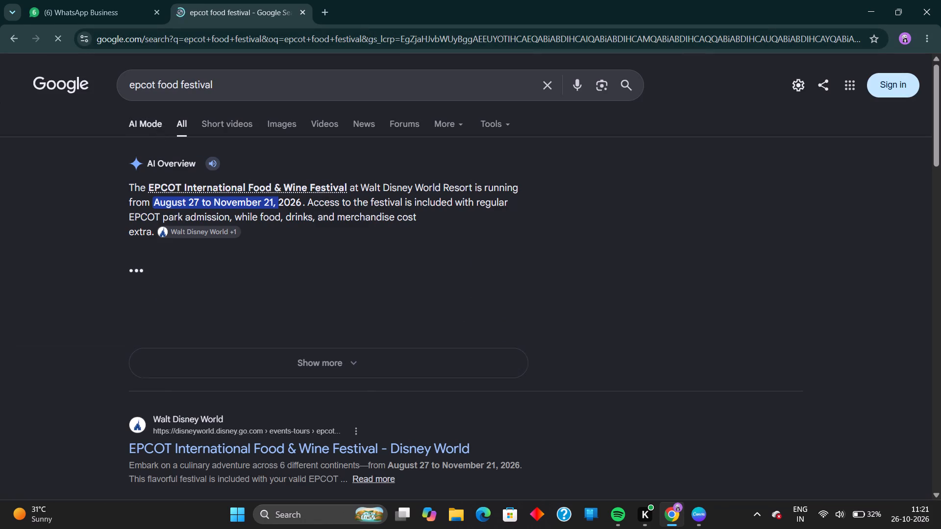
Examine the Google image results for "epcot food festival", including the Park Prodigy picture and its related images, for a usable festival photo.
click(263, 125)
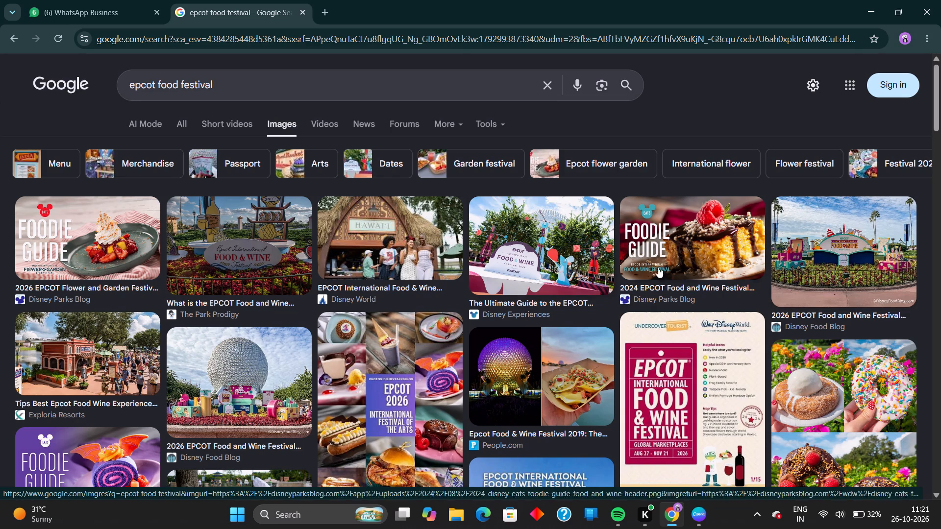
click(276, 241)
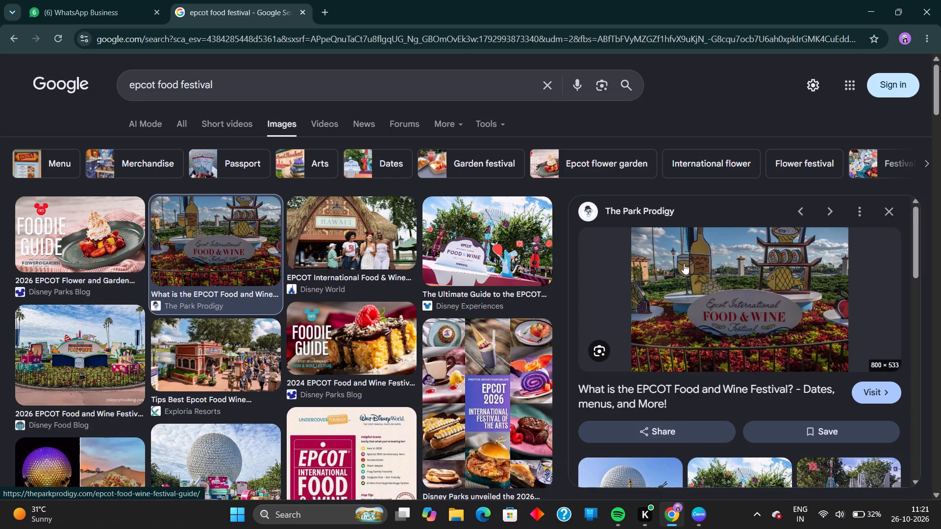
right_click(725, 283)
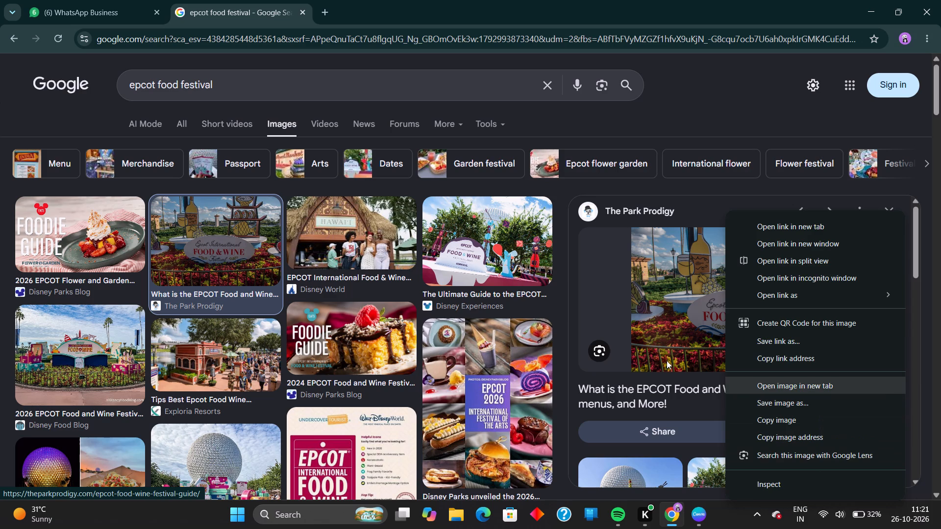
click(649, 343)
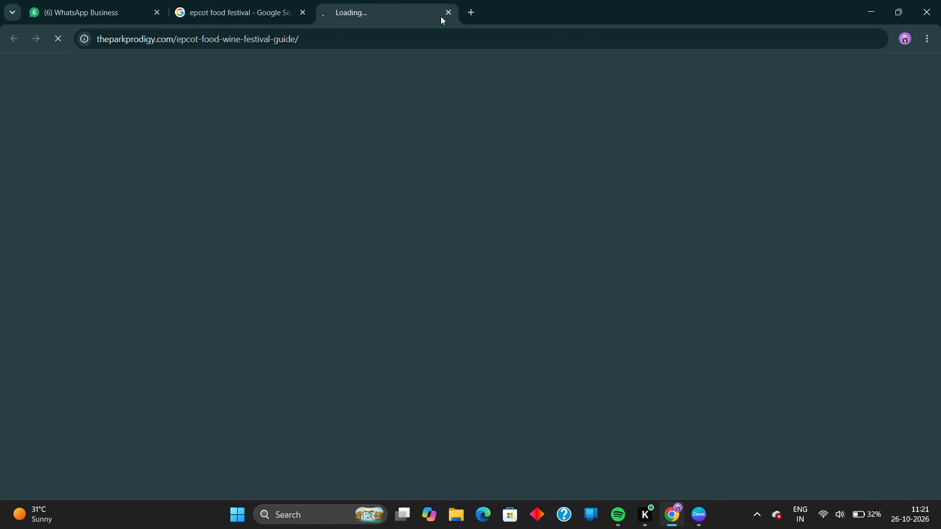
click(445, 10)
scroll(773, 307, down, 2)
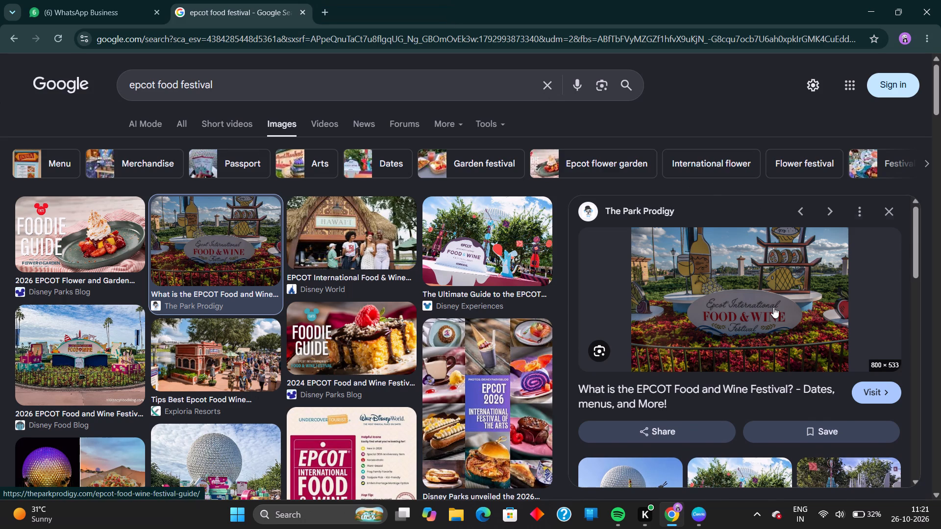
scroll(773, 307, down, 2)
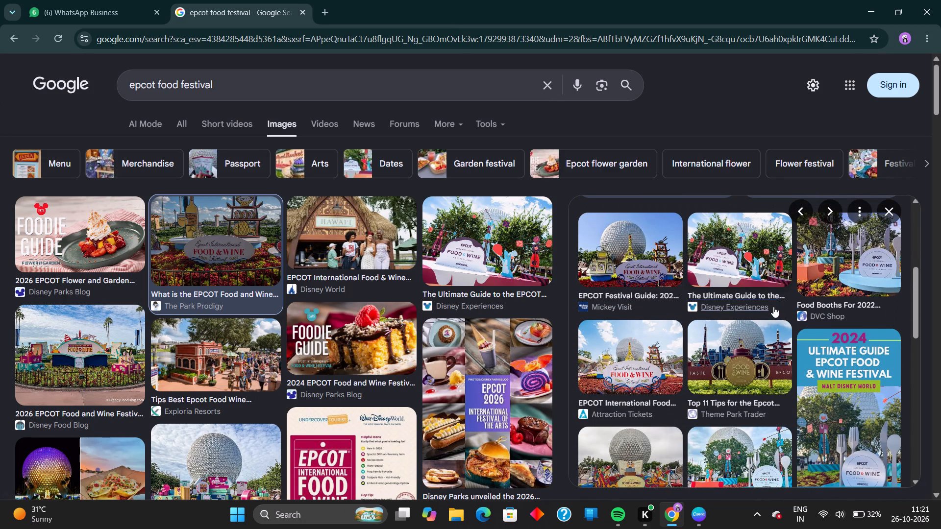
scroll(773, 307, down, 4)
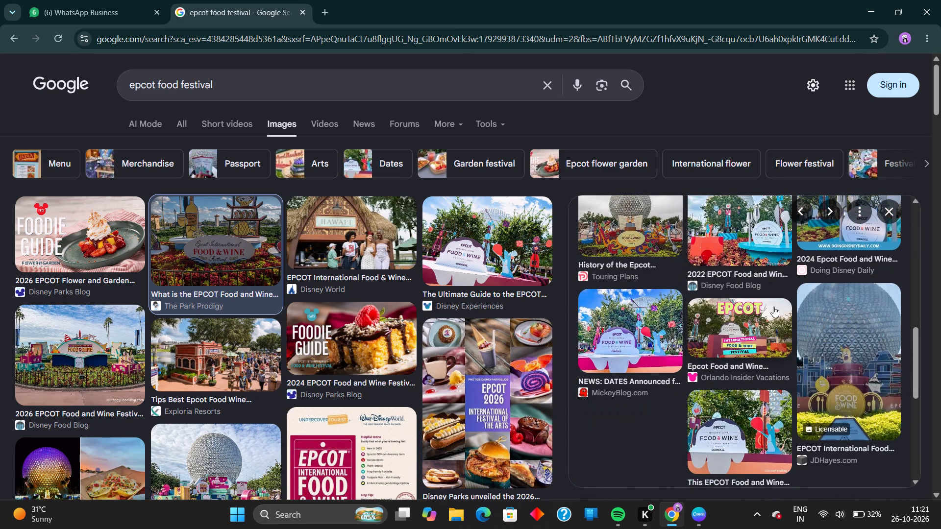
scroll(773, 307, up, 4)
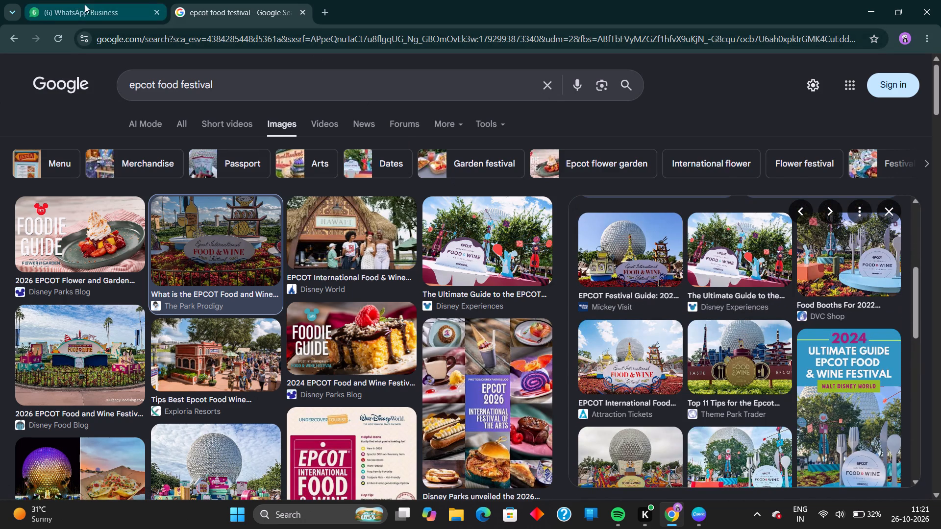
Switch to Canva and search for "epcot food festival" photos to replace the sink picture above the EPCOT food & wine festival heading.
click(694, 468)
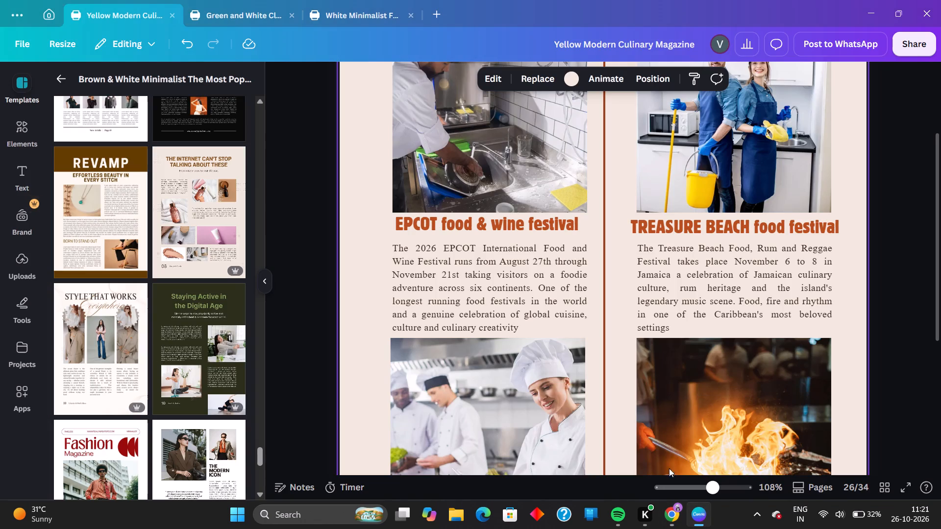
click(433, 162)
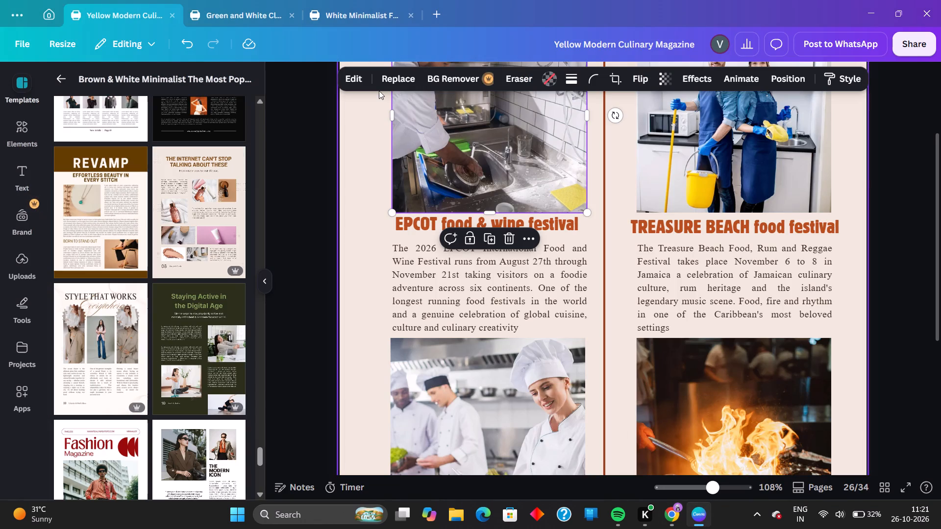
click(394, 80)
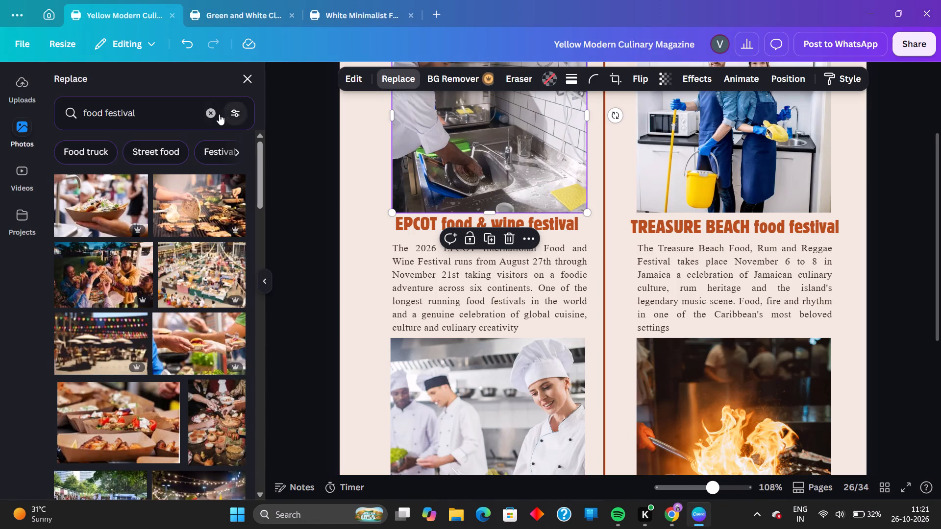
click(82, 117)
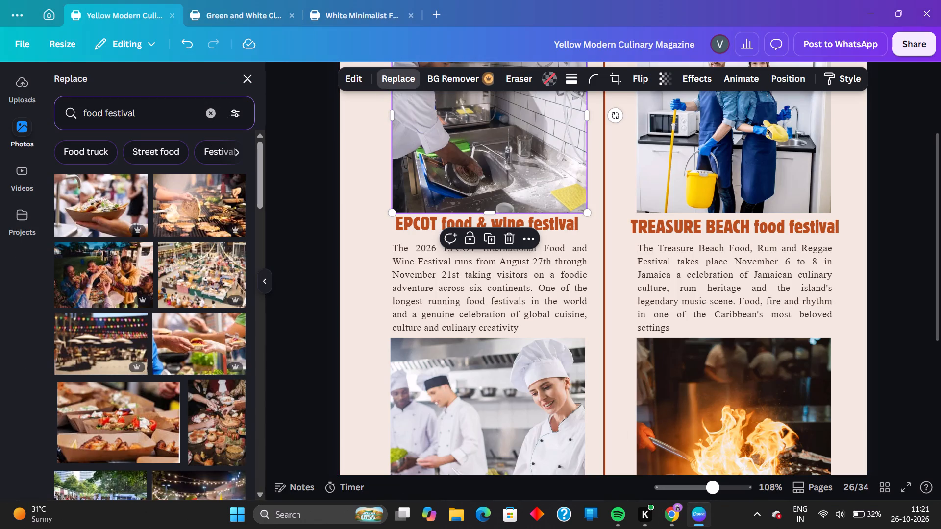
click(85, 116)
click(83, 115)
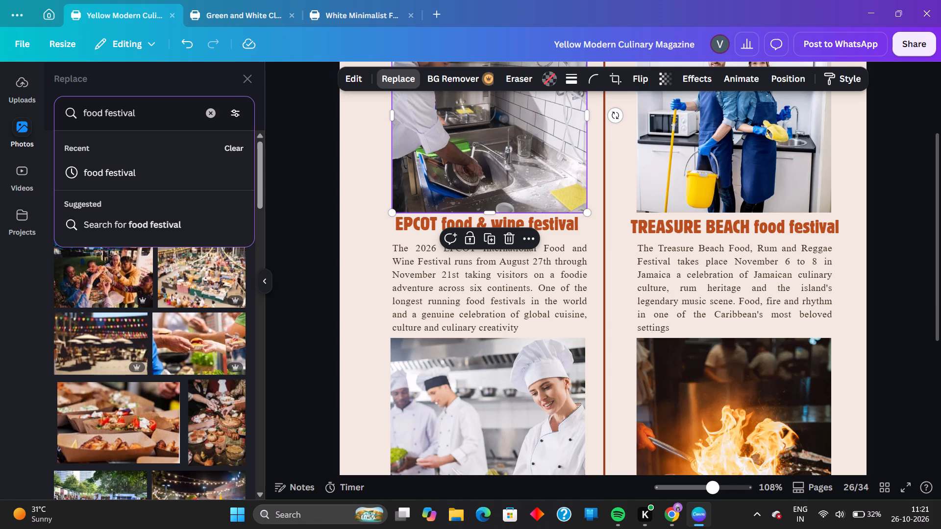
click(83, 113)
text(epcot)
key(space)
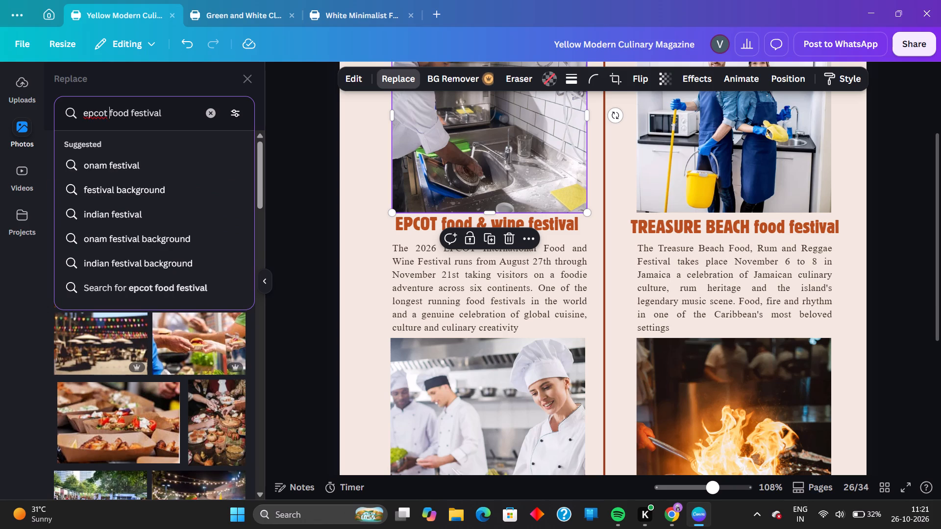
key(Return)
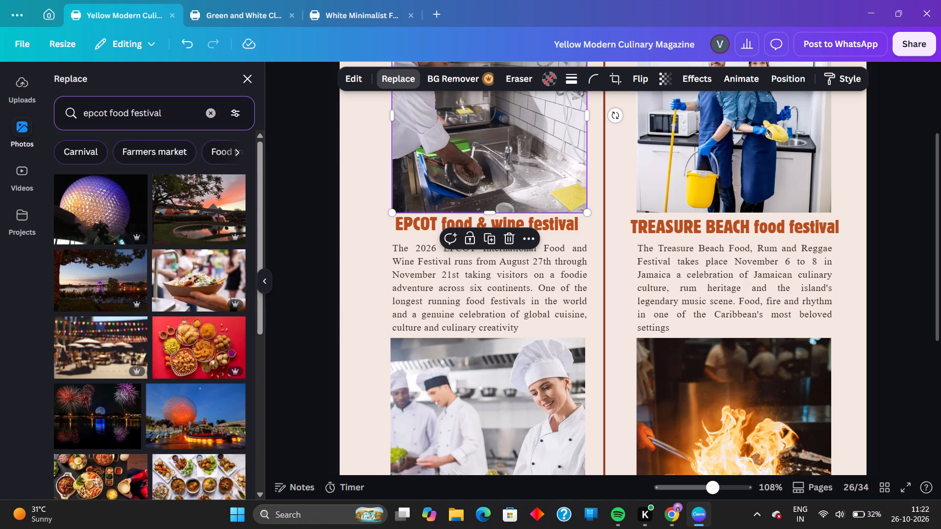
Replace the sink picture above the EPCOT heading with the stock photo of the purple-lit geodesic sphere.
scroll(99, 227, down, 3)
scroll(136, 254, down, 4)
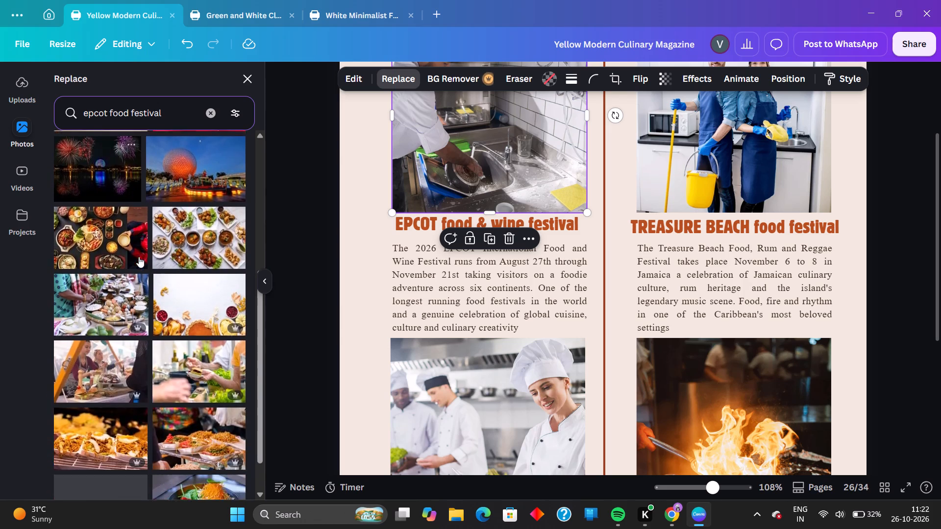
scroll(139, 257, down, 5)
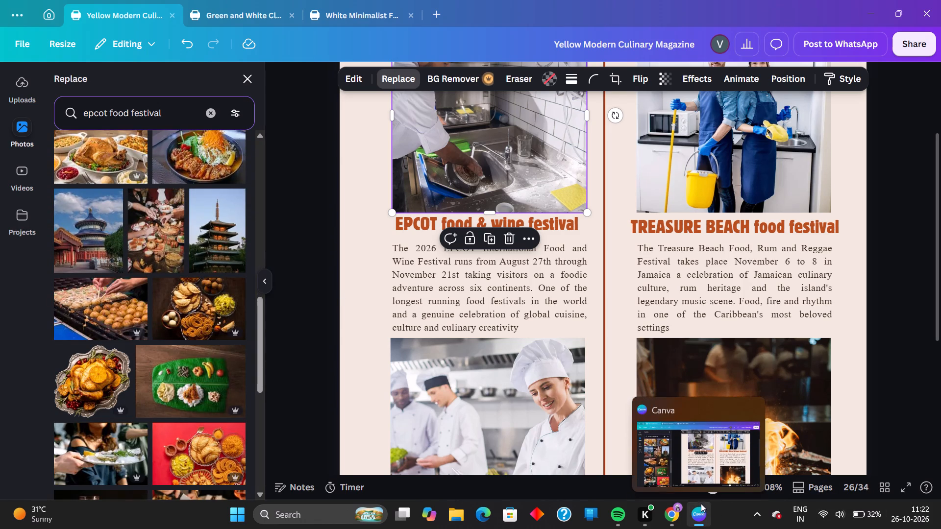
click(658, 475)
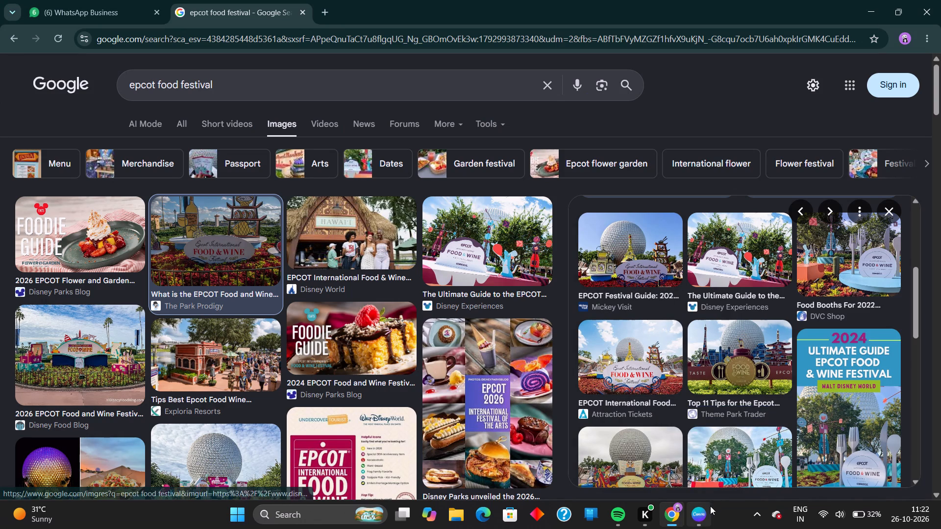
click(708, 445)
scroll(162, 238, up, 4)
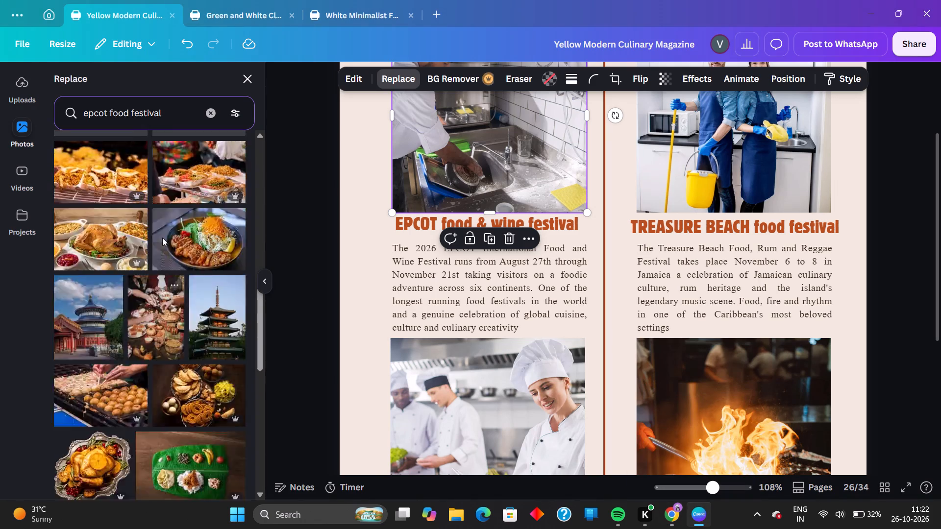
scroll(162, 240, up, 11)
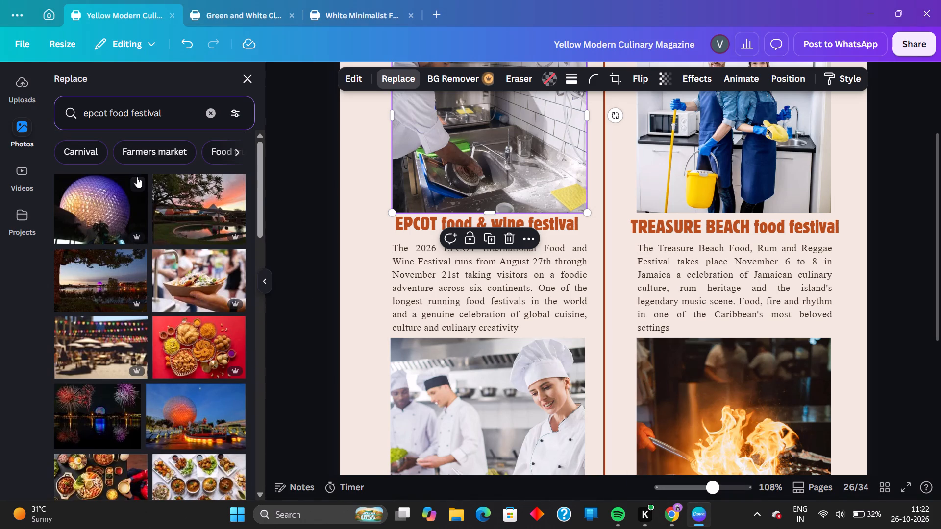
click(103, 219)
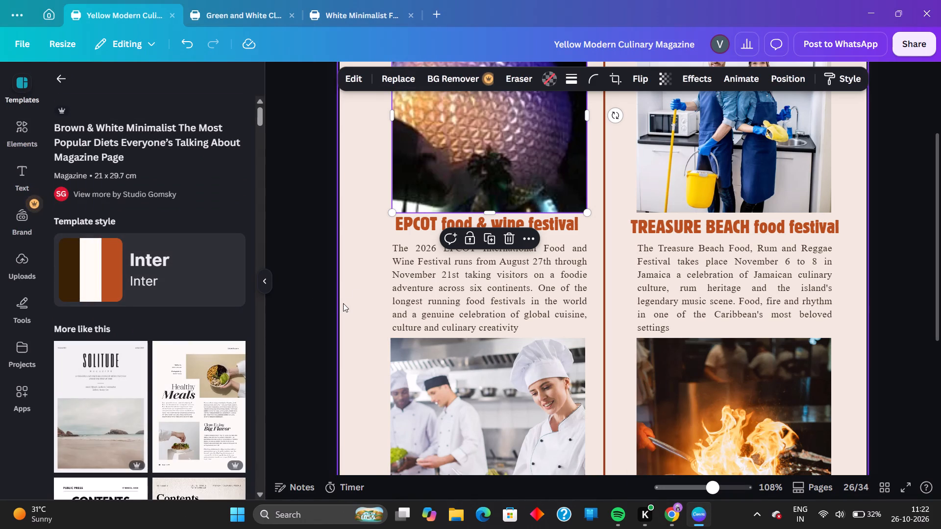
click(343, 303)
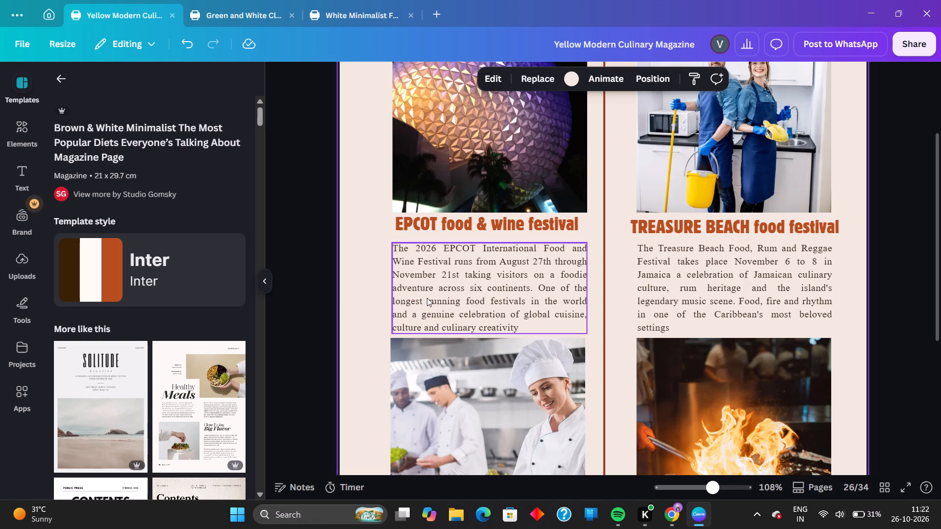
scroll(427, 297, up, 2)
right_click(514, 255)
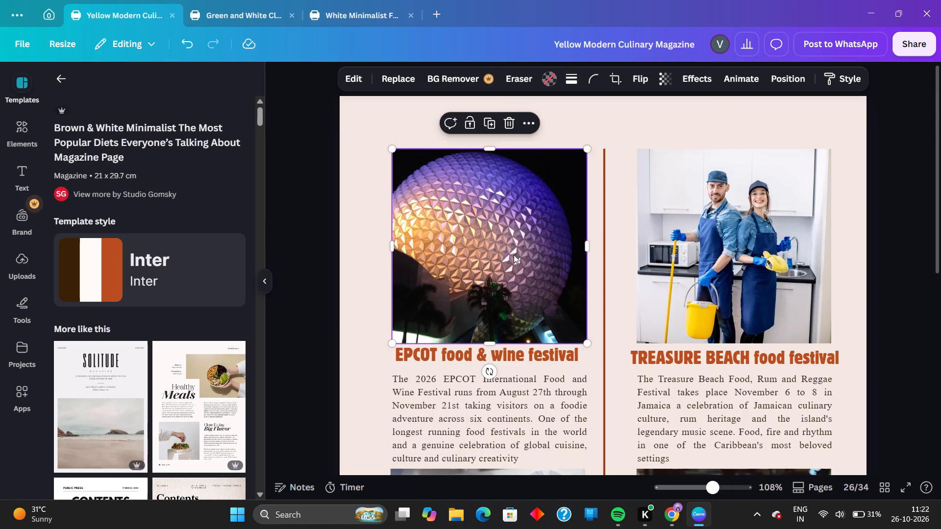
click(486, 252)
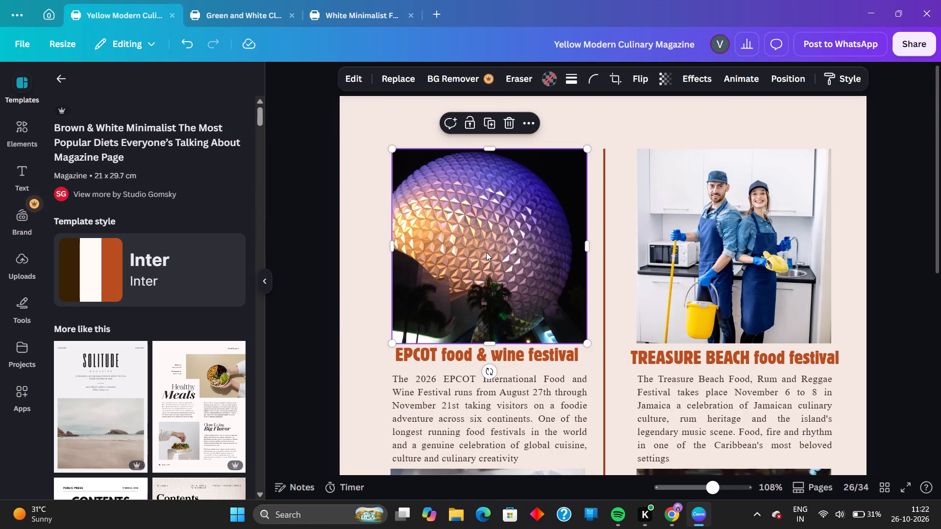
Switch to Chrome and examine the "epcot food festival" image results for a better photo for the EPCOT food & wine festival section.
click(691, 274)
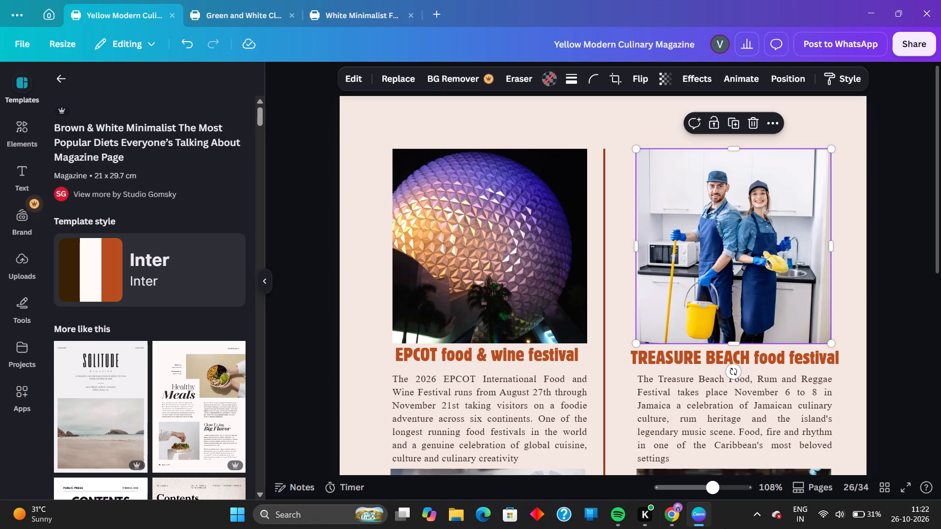
click(651, 451)
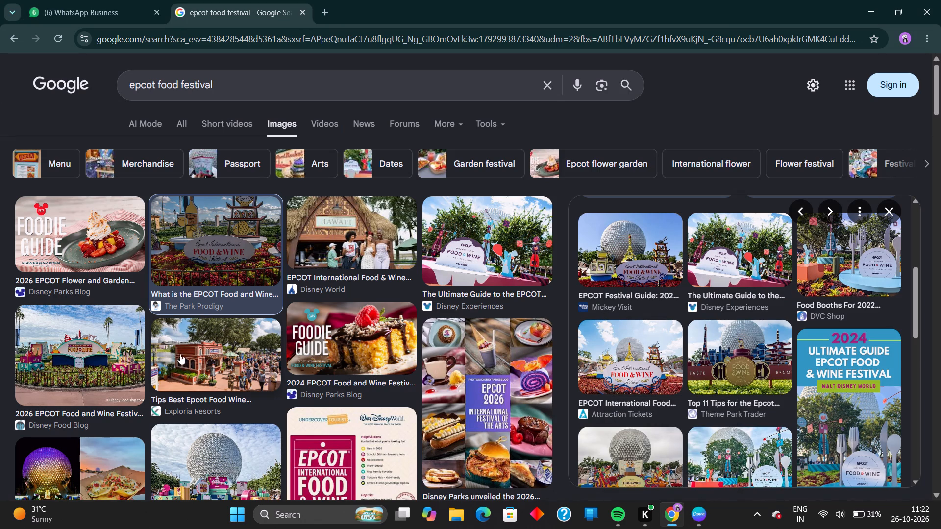
scroll(181, 365, down, 6)
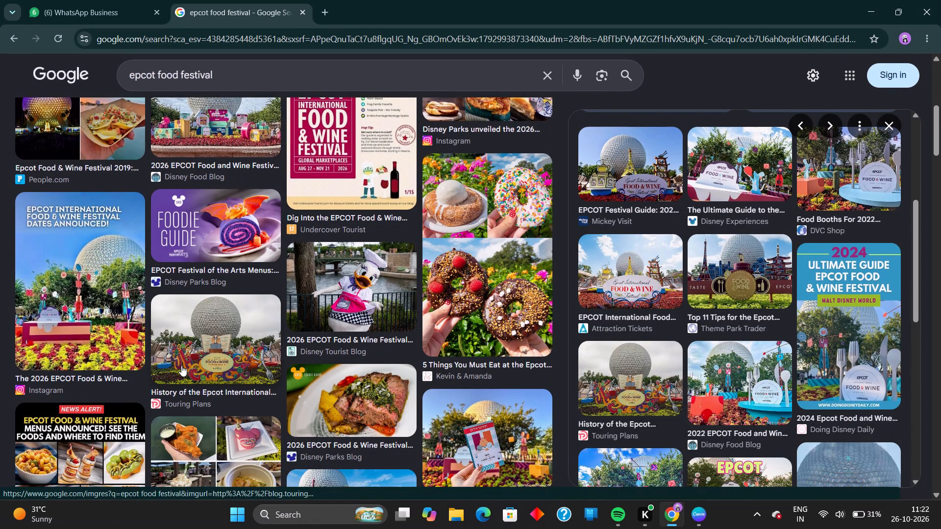
right_click(27, 315)
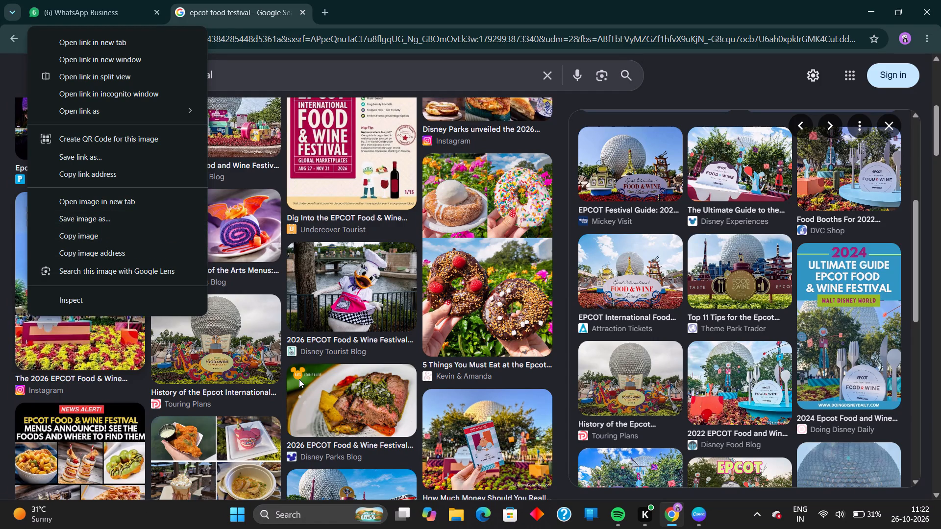
scroll(299, 379, down, 4)
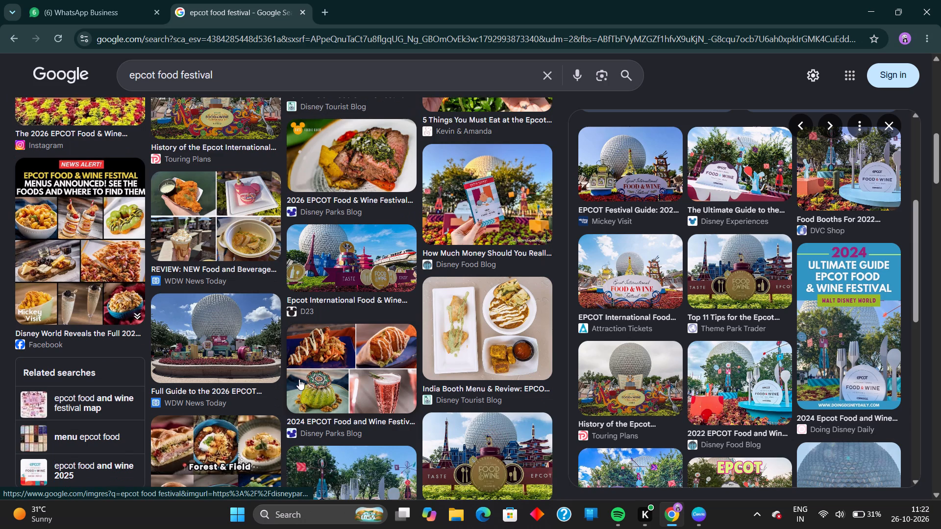
scroll(299, 379, down, 2)
scroll(811, 381, down, 2)
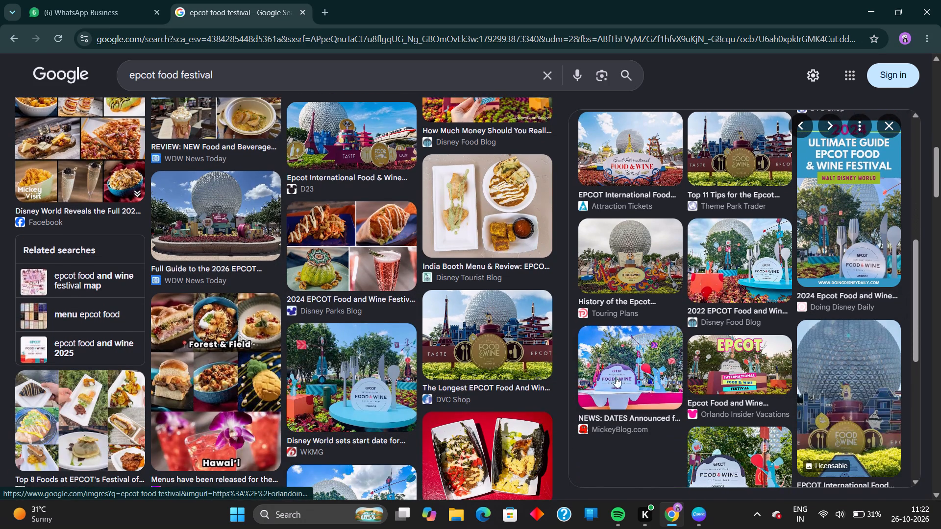
scroll(468, 371, down, 3)
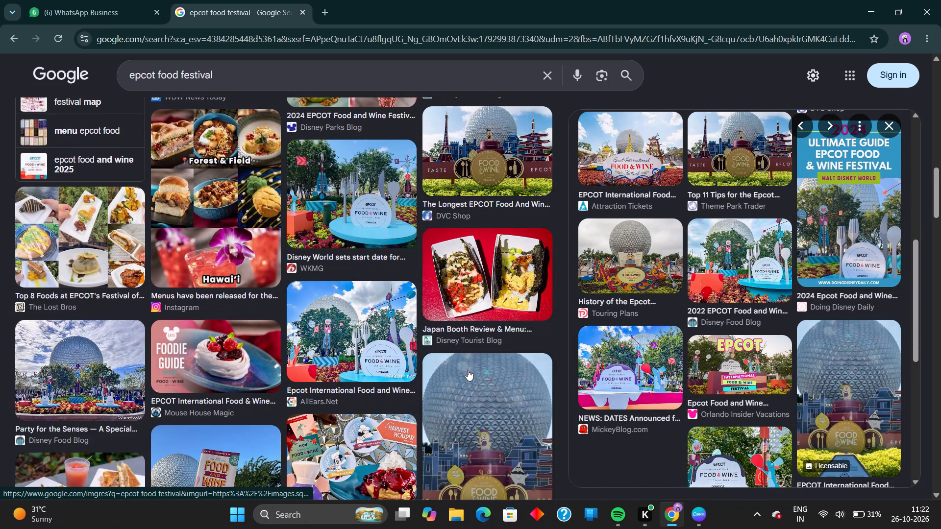
scroll(468, 370, down, 2)
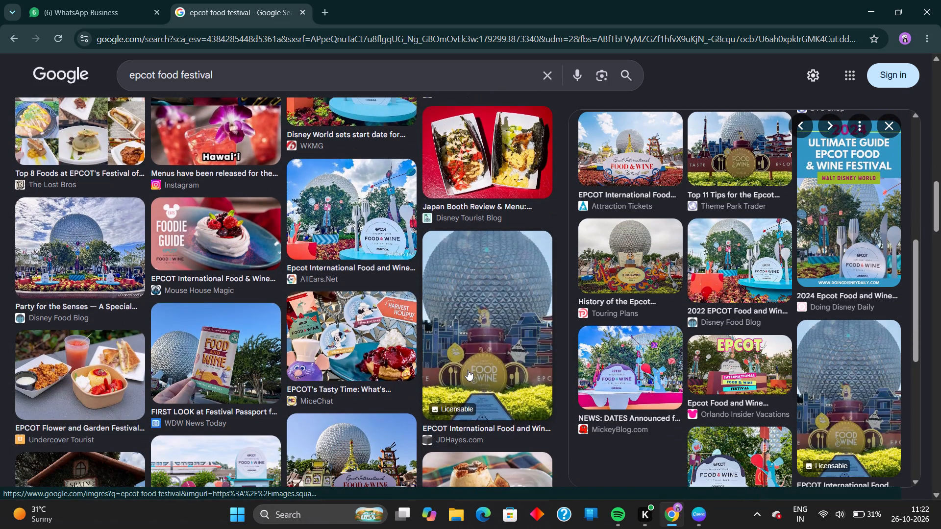
scroll(468, 370, down, 2)
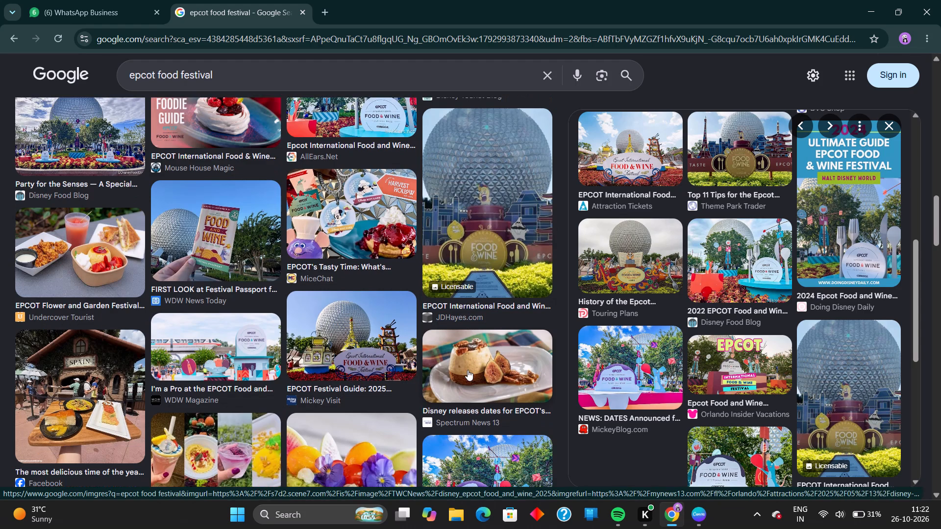
scroll(468, 370, down, 3)
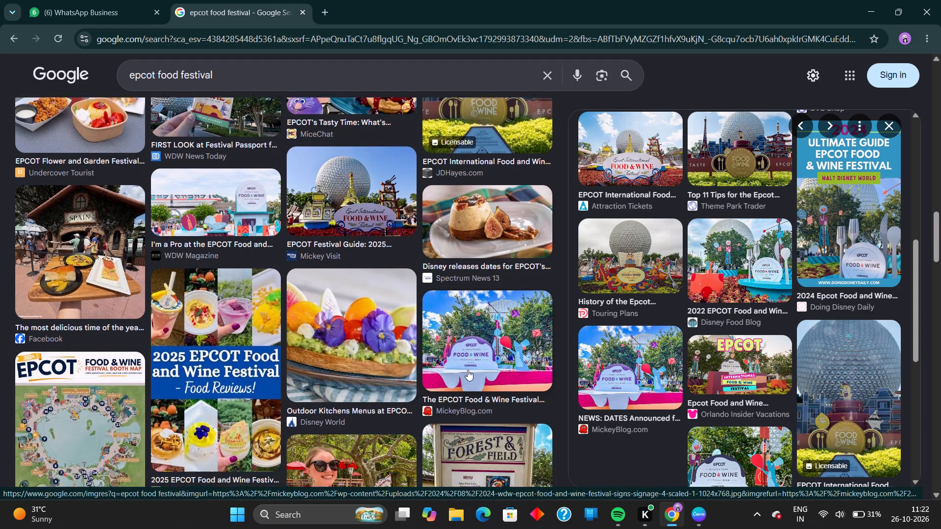
scroll(468, 370, down, 4)
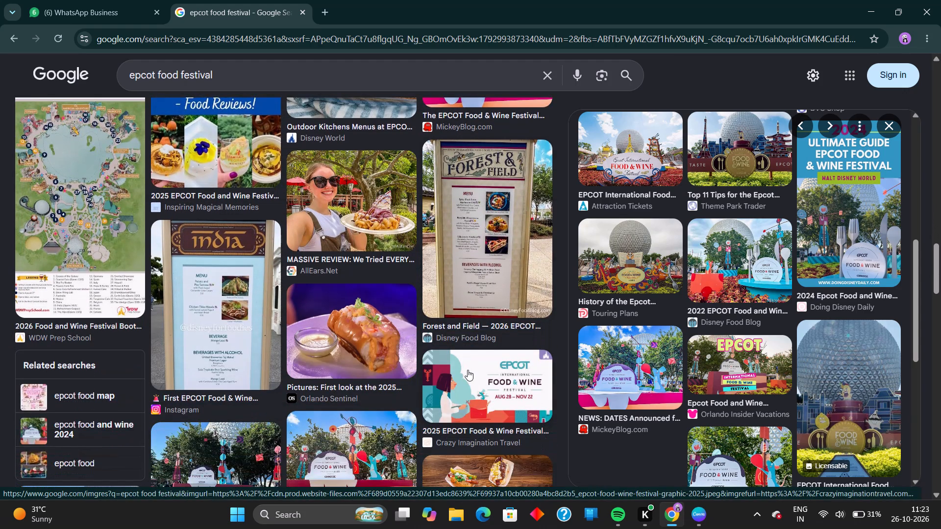
scroll(468, 370, down, 5)
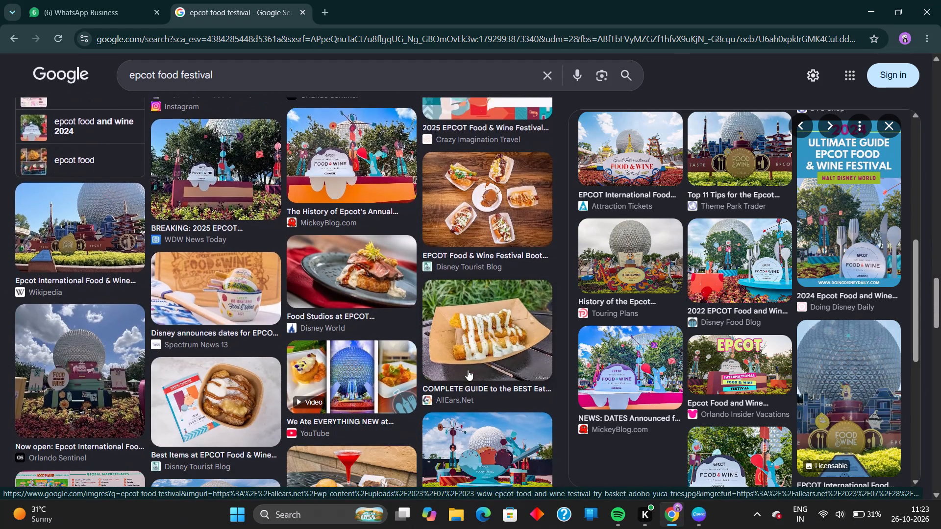
scroll(468, 370, down, 4)
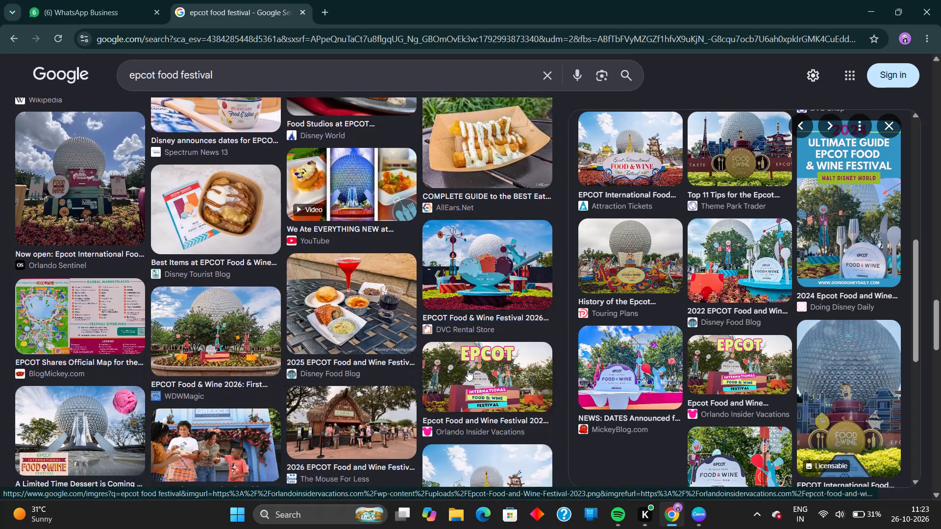
scroll(468, 370, down, 2)
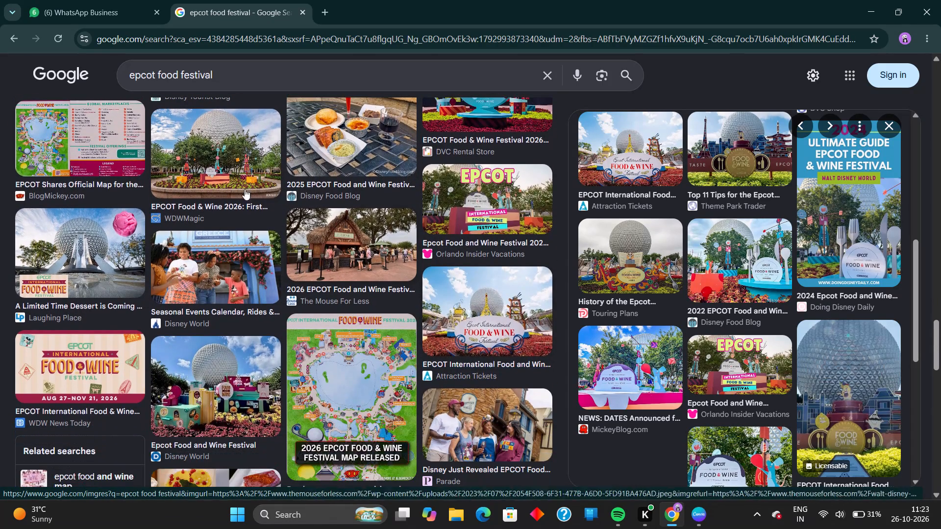
scroll(372, 381, down, 5)
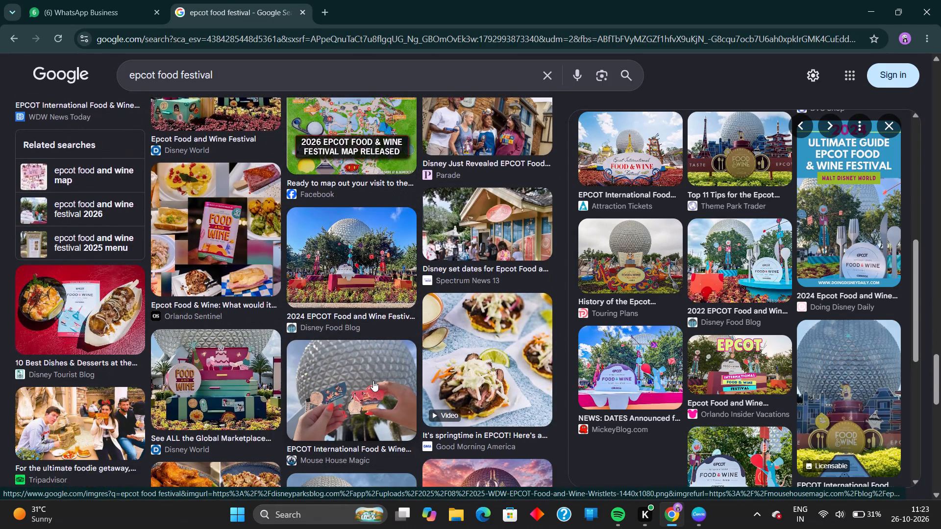
scroll(373, 381, down, 4)
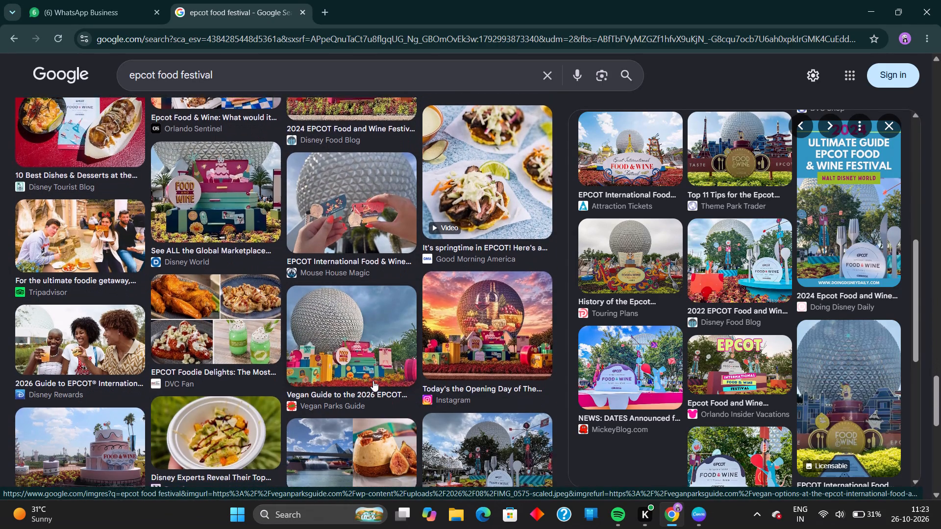
scroll(373, 381, down, 1)
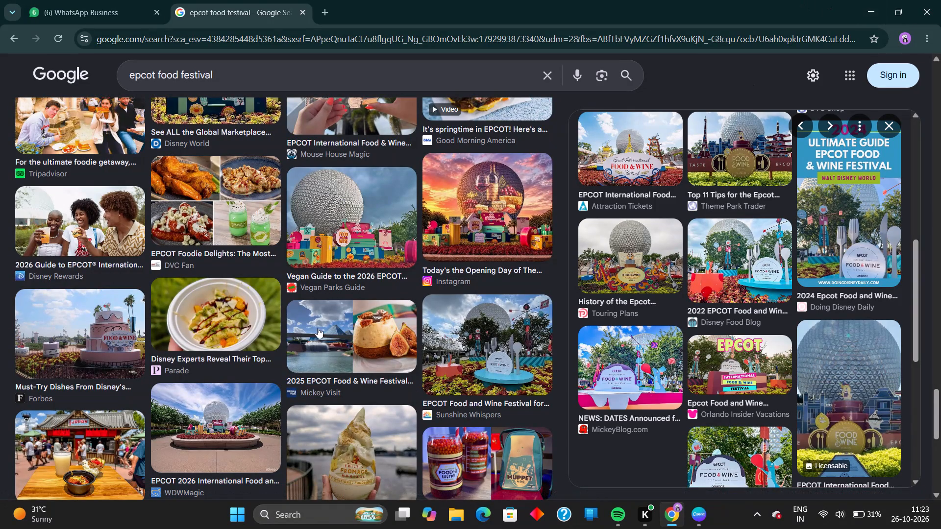
scroll(319, 326, down, 9)
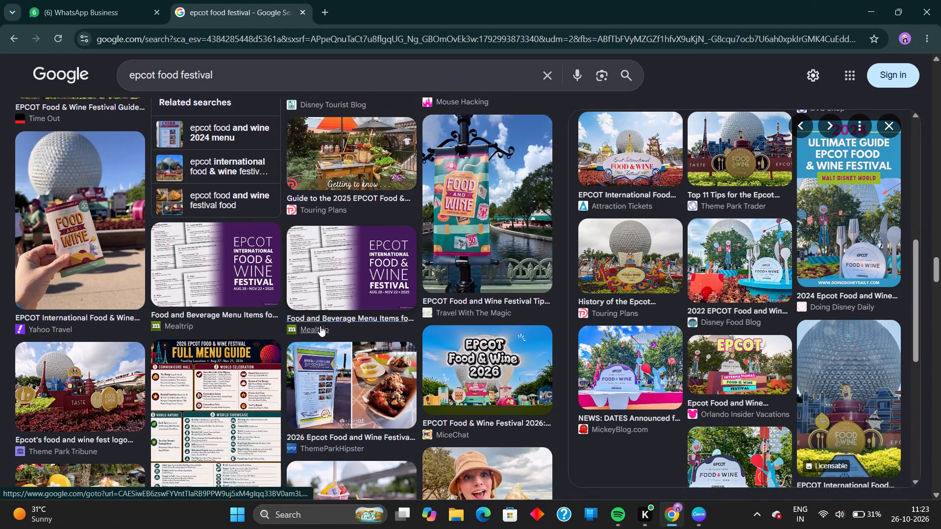
scroll(320, 326, down, 4)
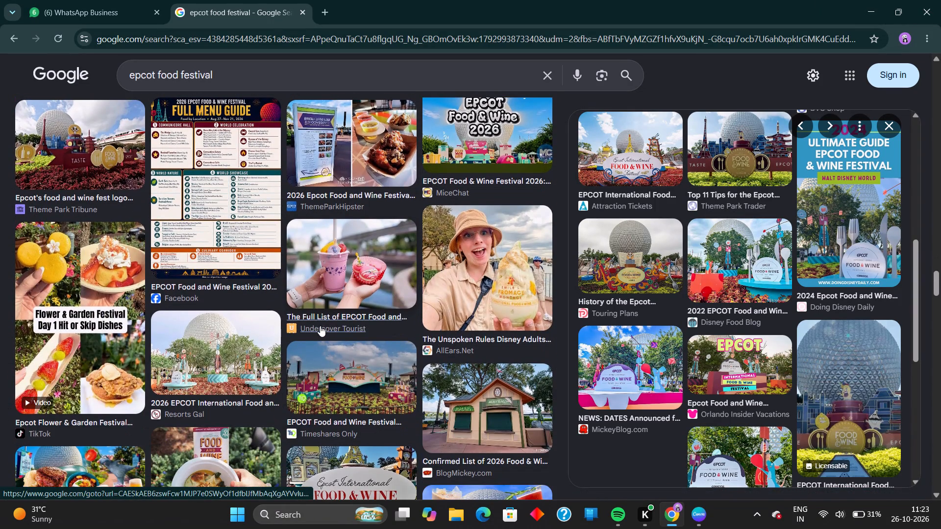
scroll(320, 326, down, 3)
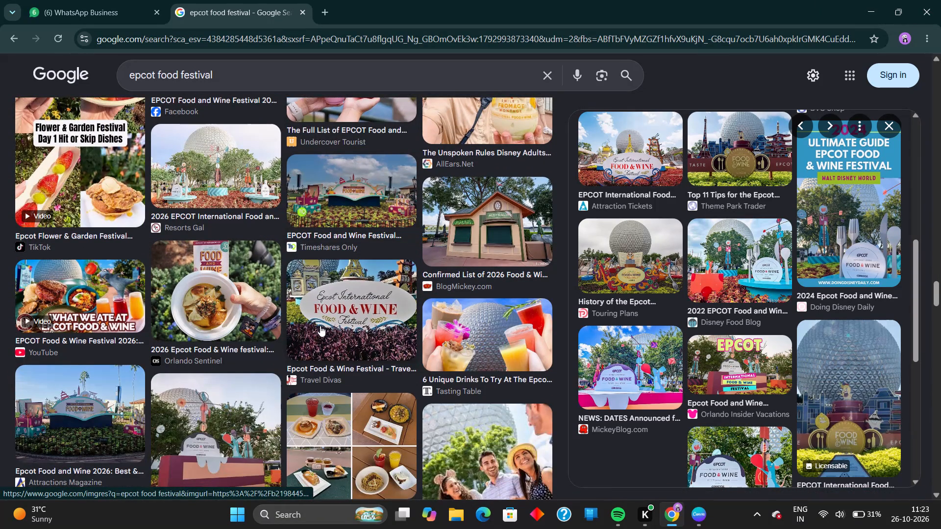
scroll(320, 326, down, 3)
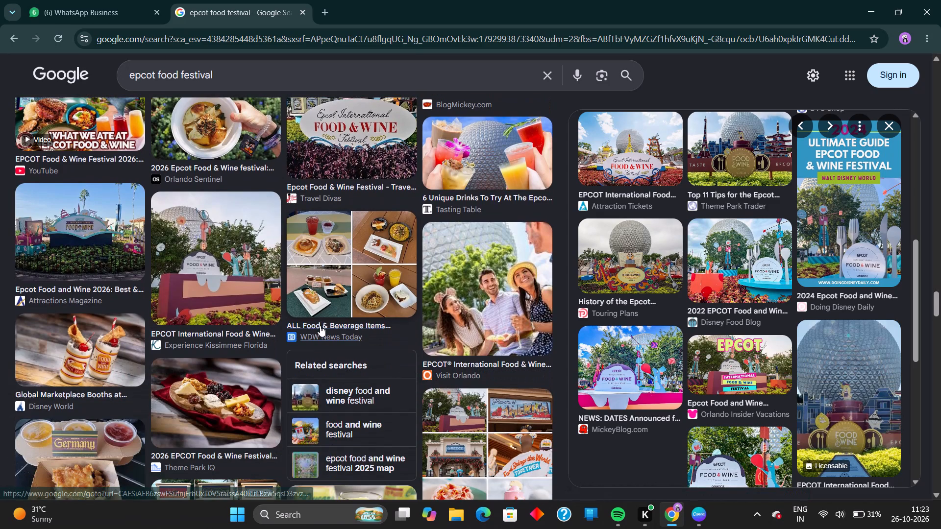
scroll(320, 326, up, 16)
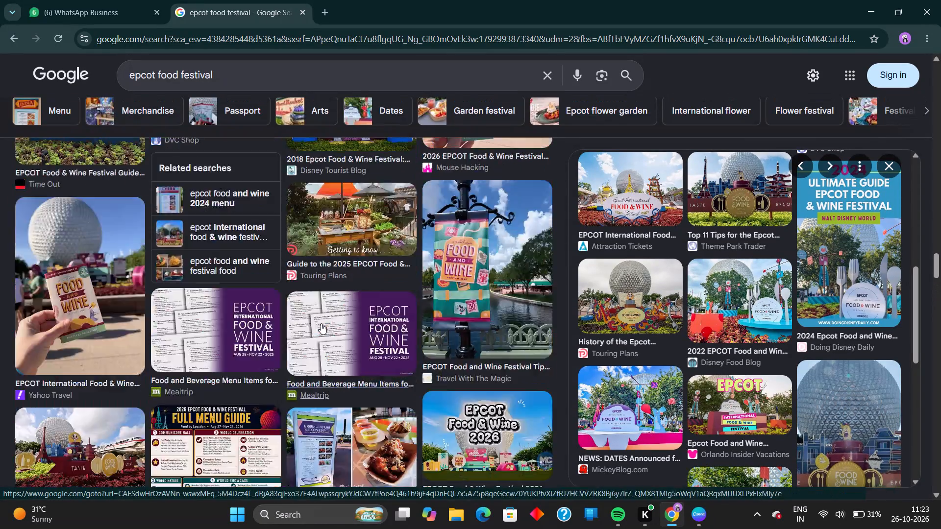
scroll(321, 323, up, 20)
scroll(321, 323, up, 20)
scroll(321, 323, up, 11)
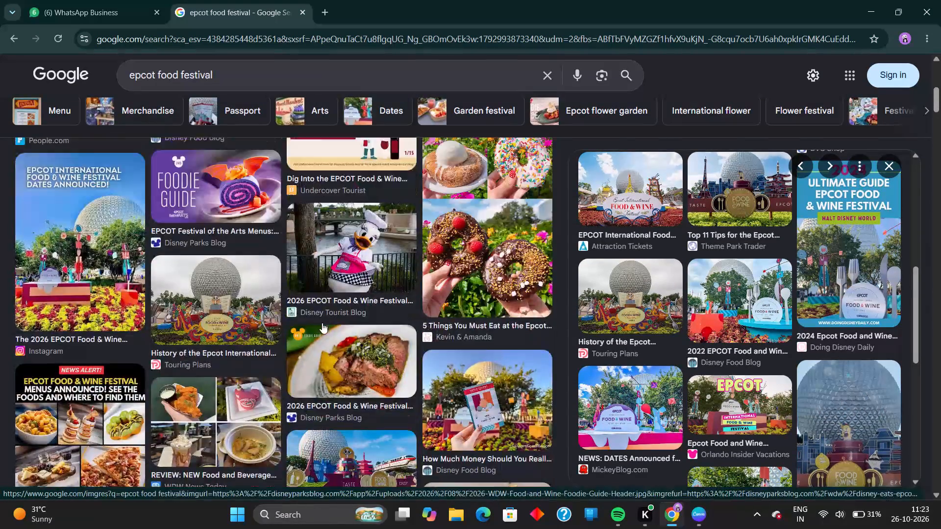
scroll(322, 323, up, 1)
scroll(322, 324, down, 10)
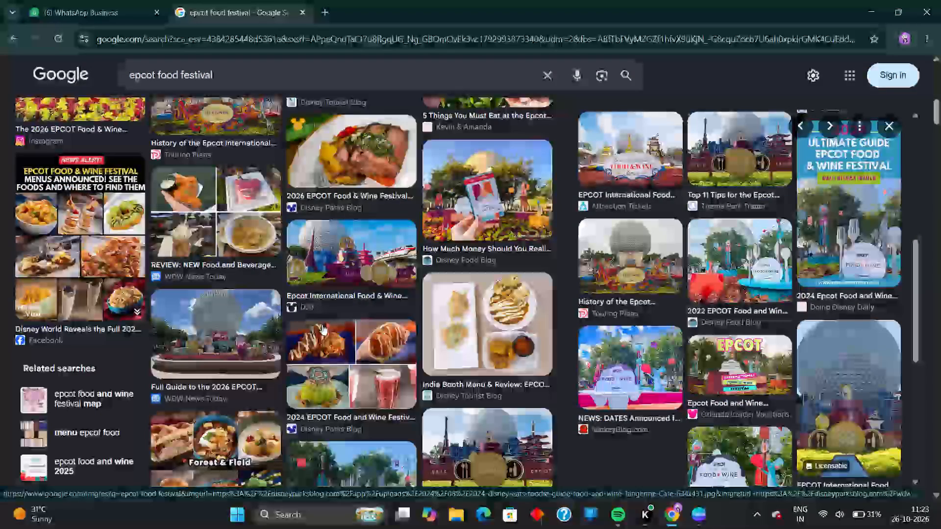
scroll(322, 324, down, 3)
scroll(322, 324, up, 17)
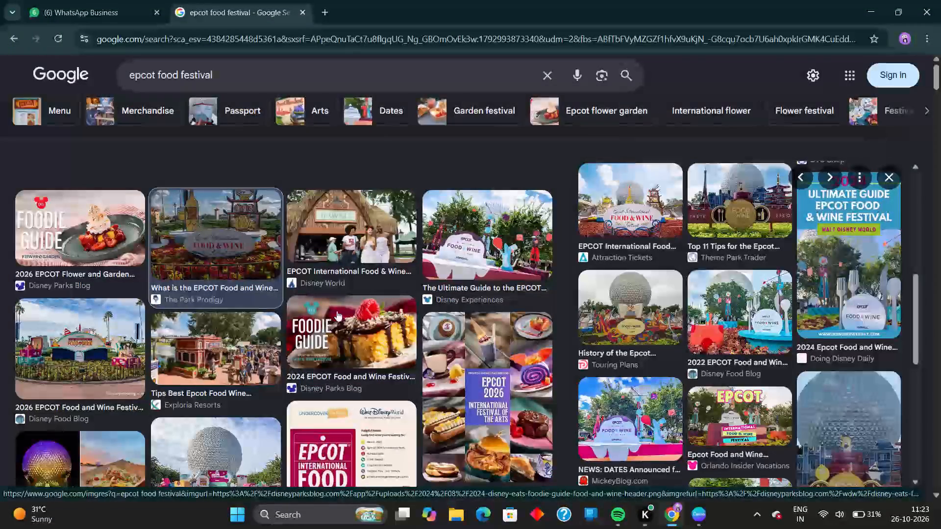
scroll(266, 357, down, 2)
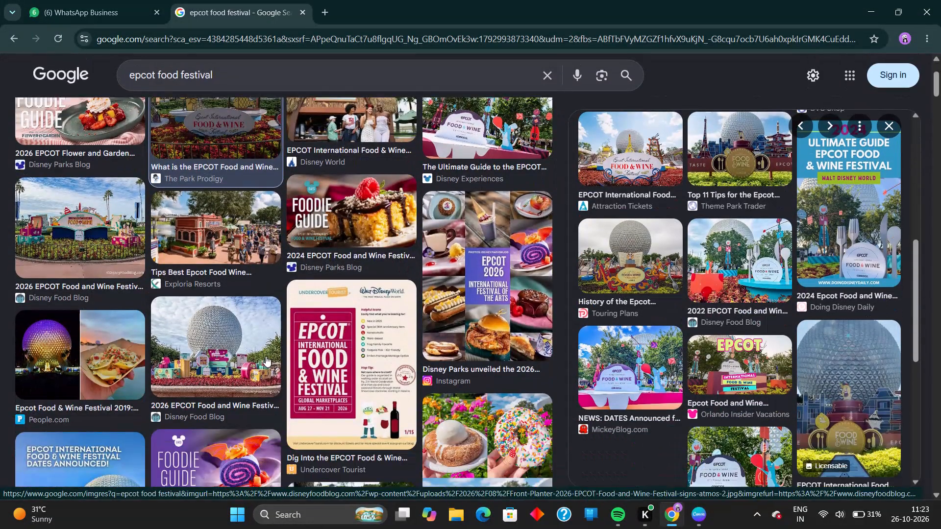
scroll(266, 356, down, 10)
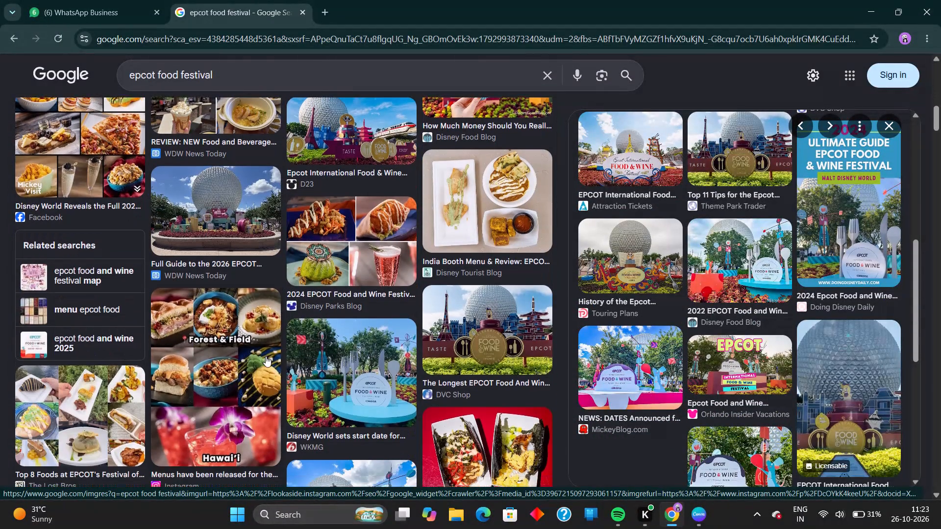
scroll(266, 356, down, 3)
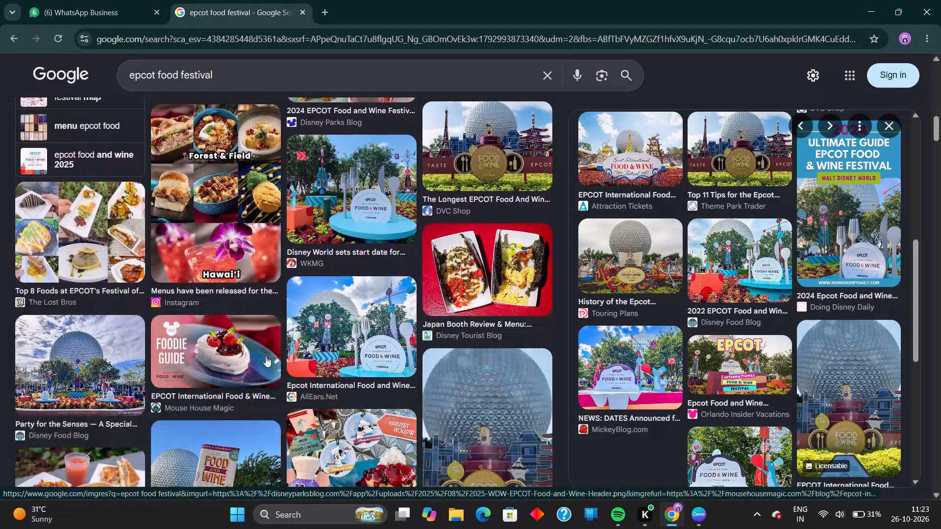
scroll(266, 356, down, 3)
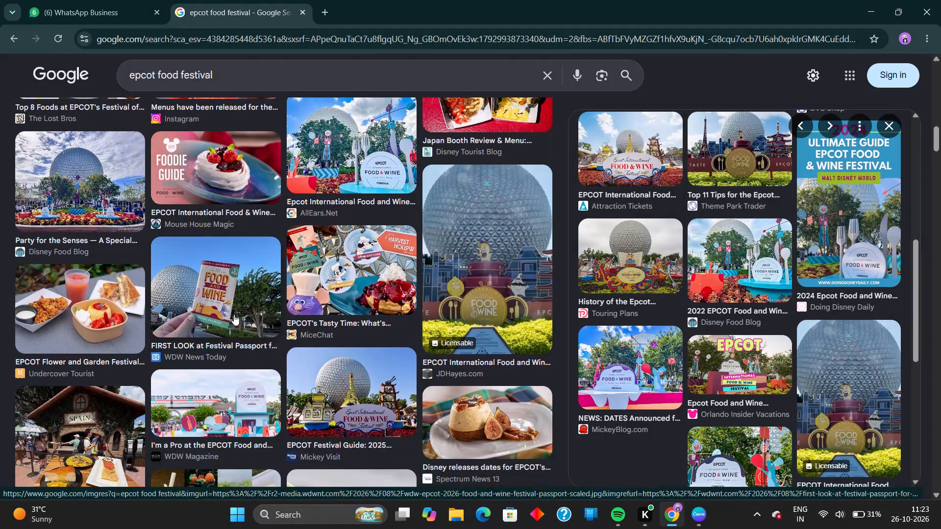
right_click(234, 314)
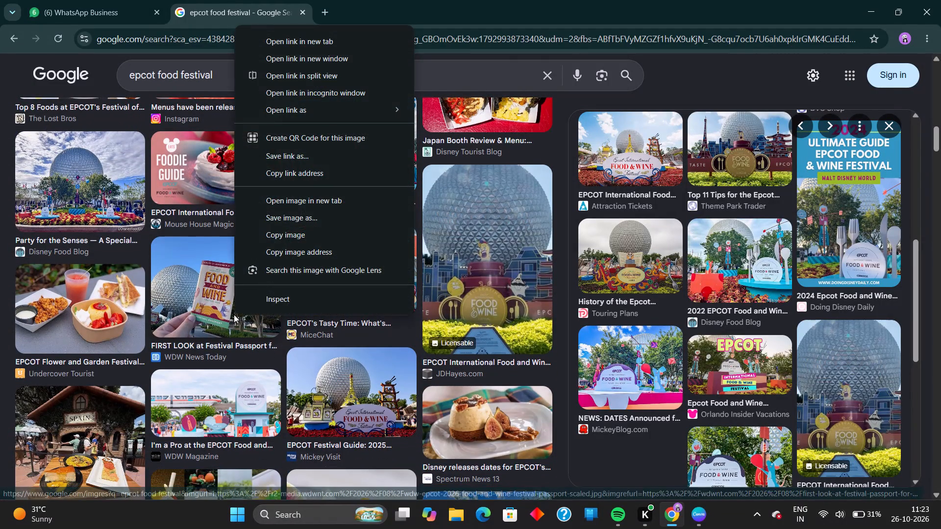
scroll(194, 290, down, 2)
scroll(194, 290, up, 3)
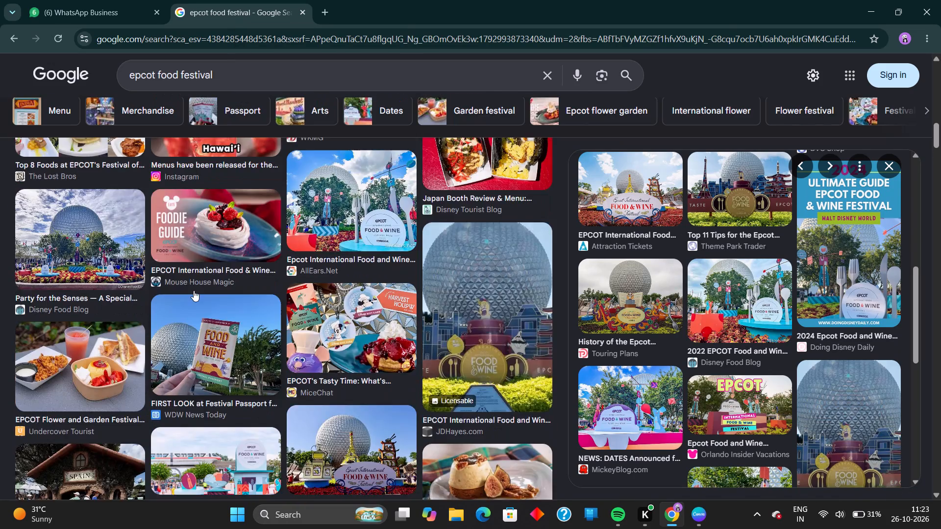
Save the Instagram picture reading "EPCOT International Food & Wine Festival Dates Announced!" to the Downloads folder.
scroll(194, 290, up, 17)
scroll(194, 291, down, 4)
scroll(76, 411, down, 1)
right_click(83, 382)
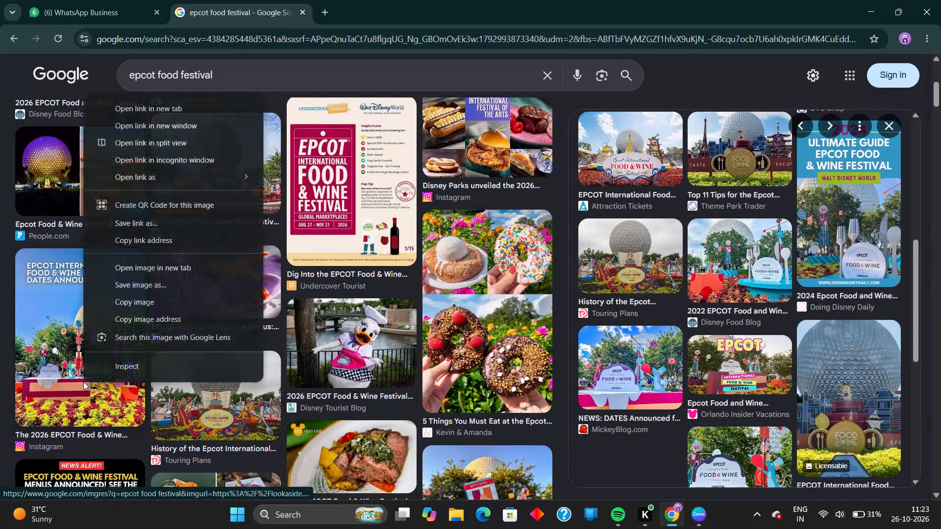
click(165, 289)
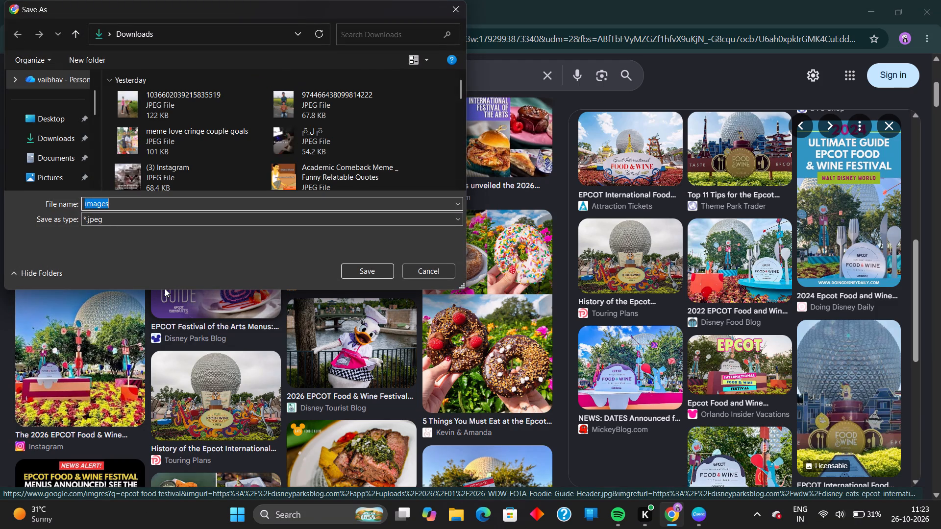
click(376, 272)
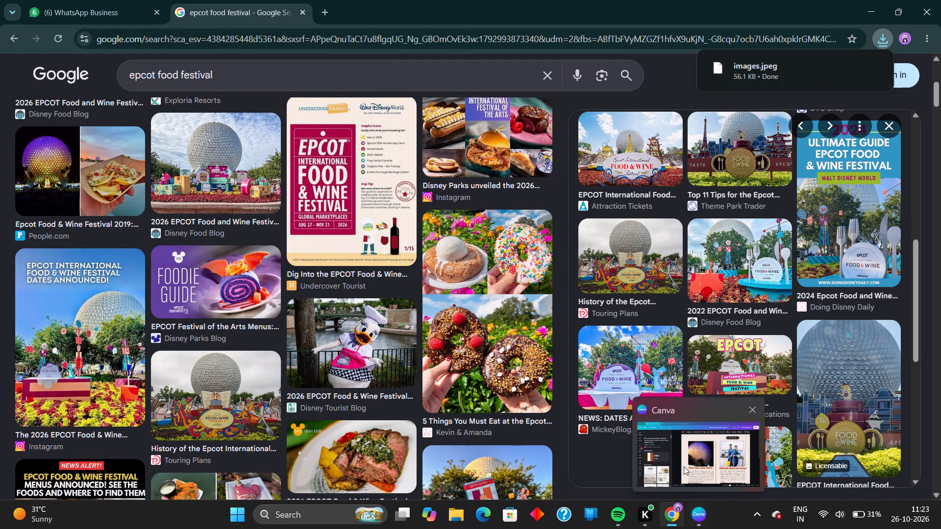
Switch to Canva and replace the sphere photo above the EPCOT food & wine festival heading with the downloaded images file.
click(684, 464)
click(559, 294)
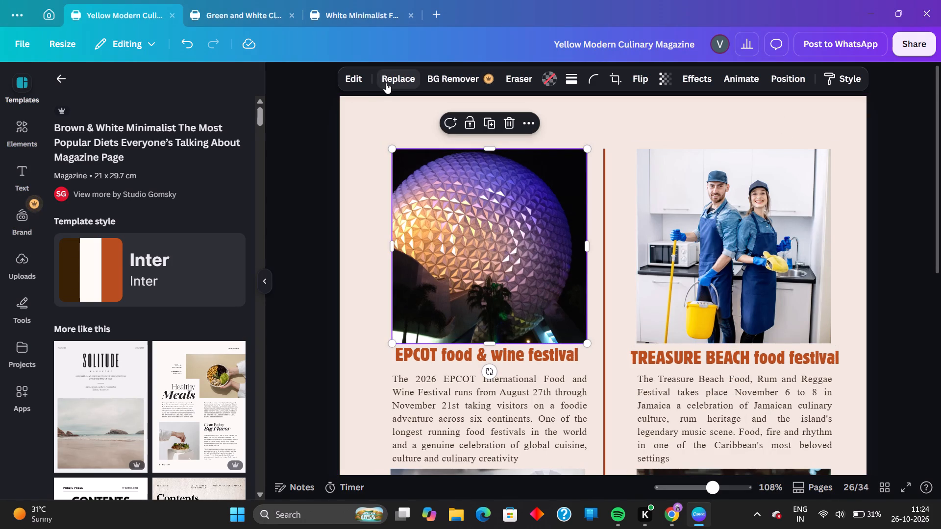
click(393, 81)
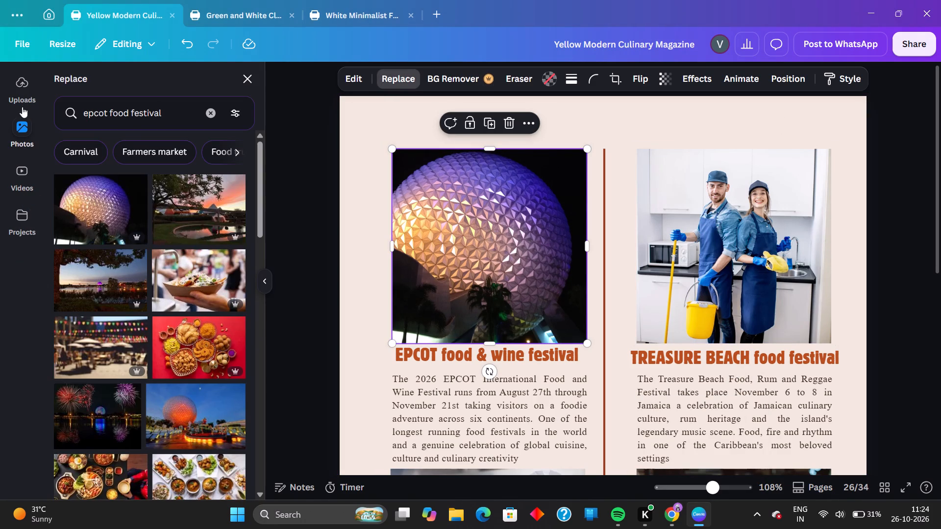
click(11, 96)
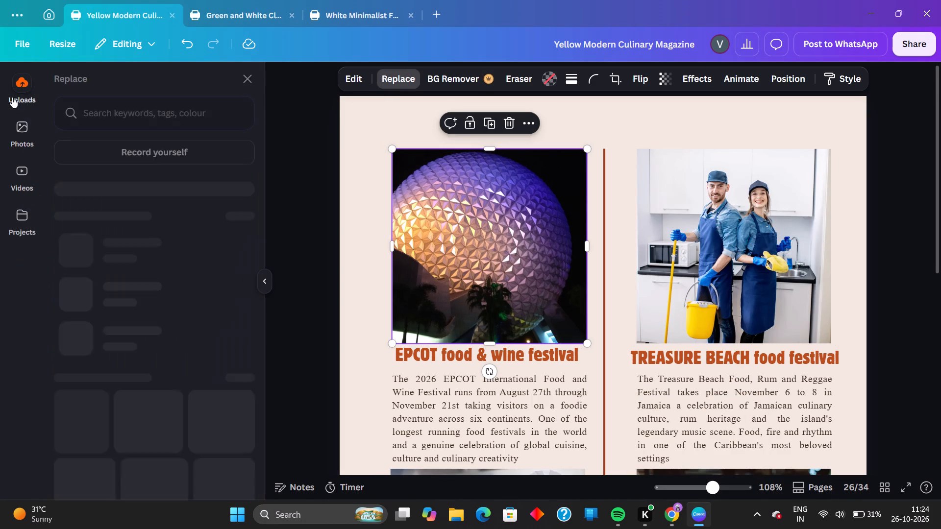
click(141, 146)
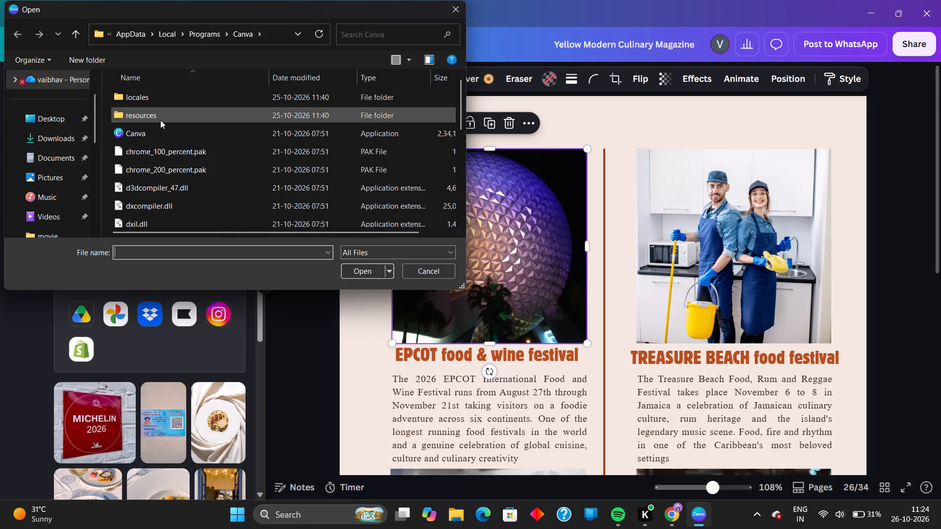
click(73, 125)
click(72, 139)
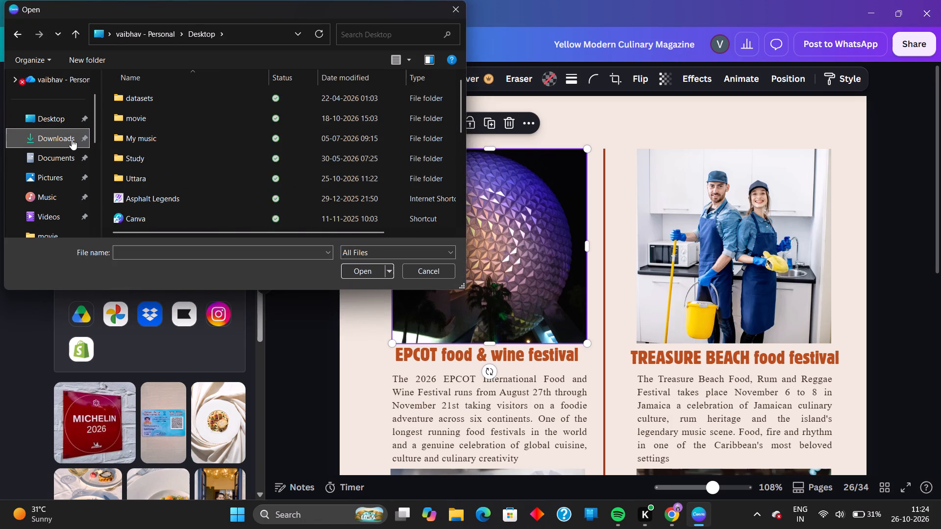
click(138, 120)
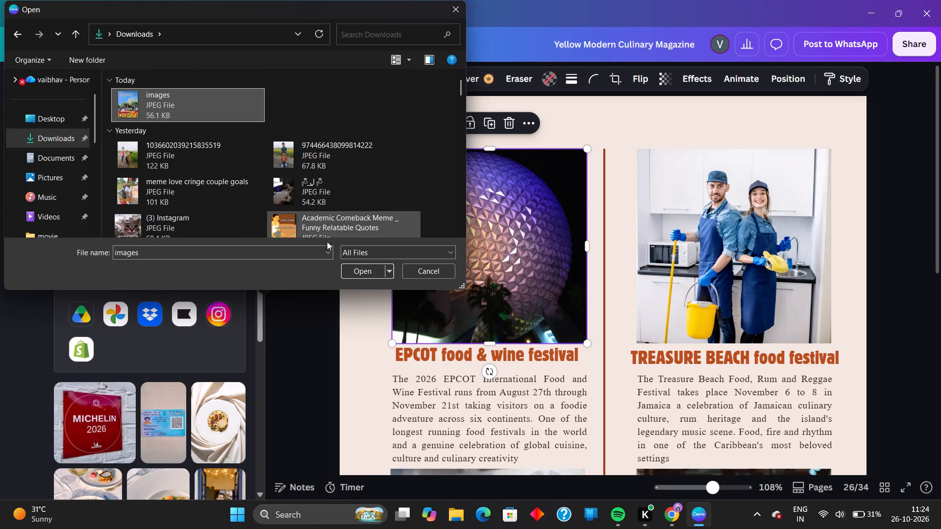
click(347, 275)
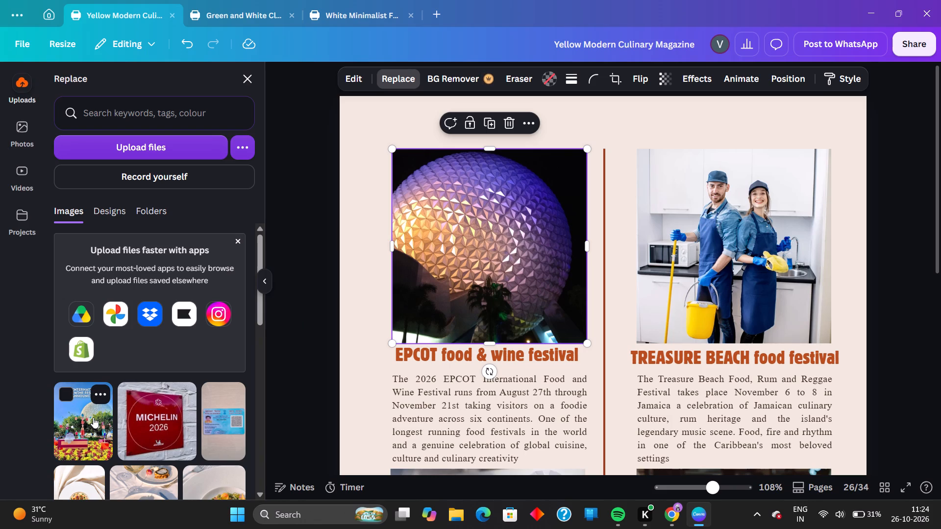
click(83, 442)
click(292, 373)
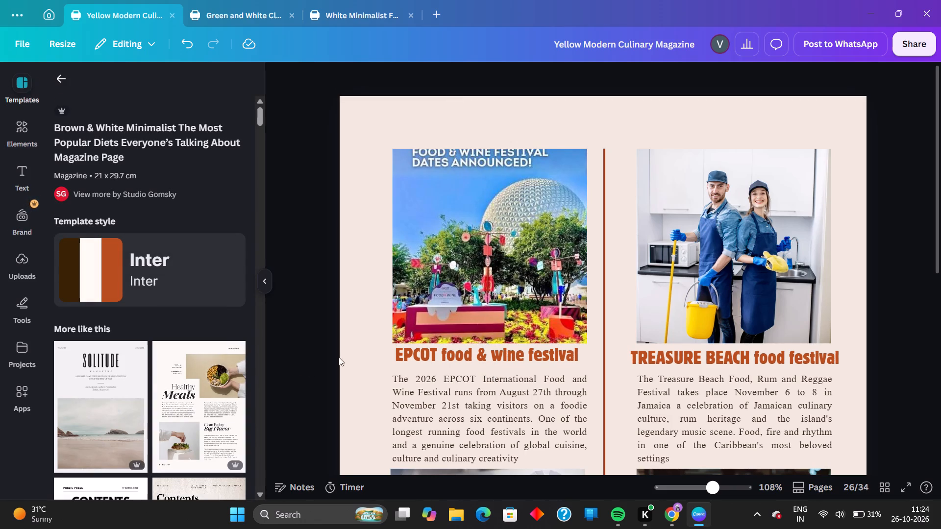
Reposition the EPCOT picture within its crop so the "Dates Announced!" caption is cut off and the flower bed shows.
click(487, 299)
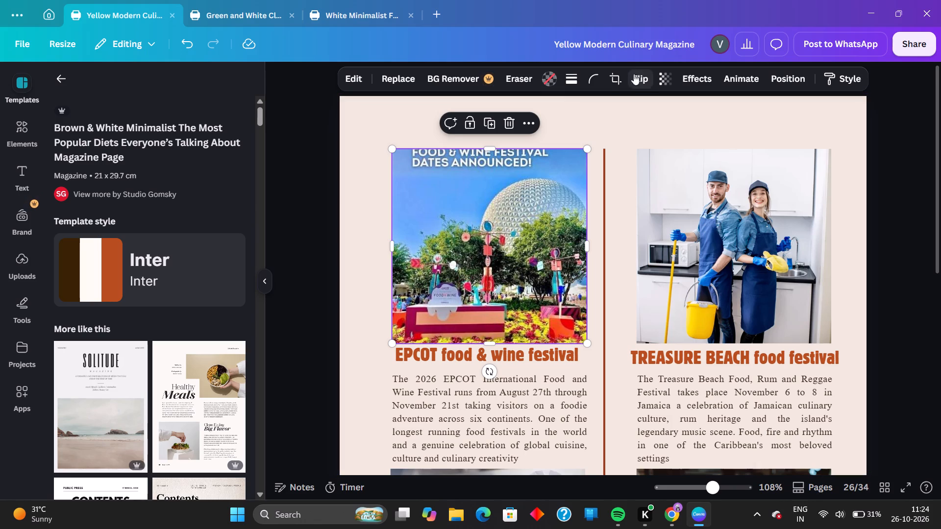
click(619, 78)
drag(527, 224, 525, 194)
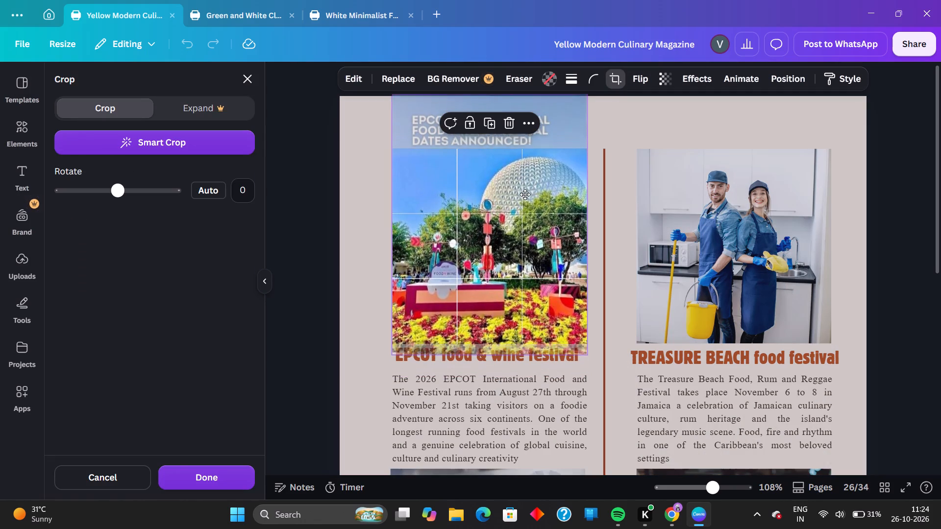
drag(525, 194, 525, 193)
click(314, 244)
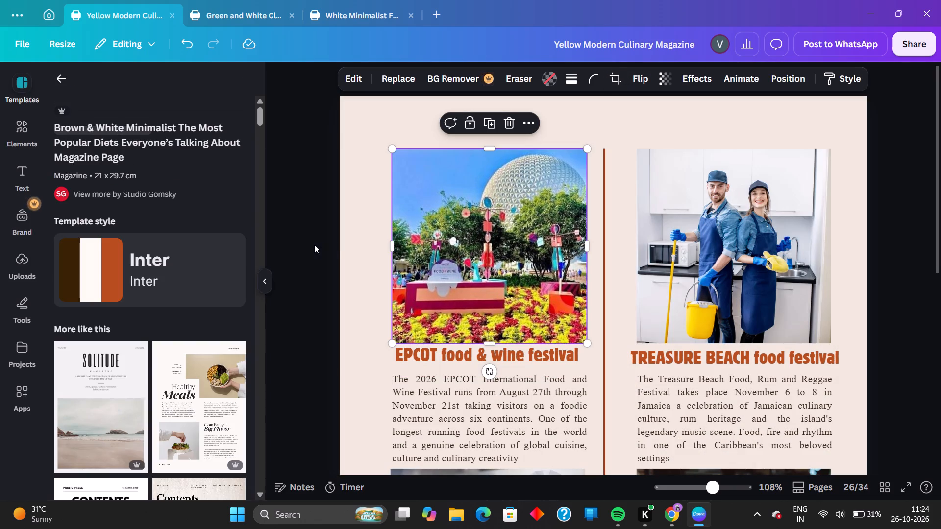
Copy the "TREASURE BEACH food festival" heading and search Google Images for it in Chrome.
click(734, 239)
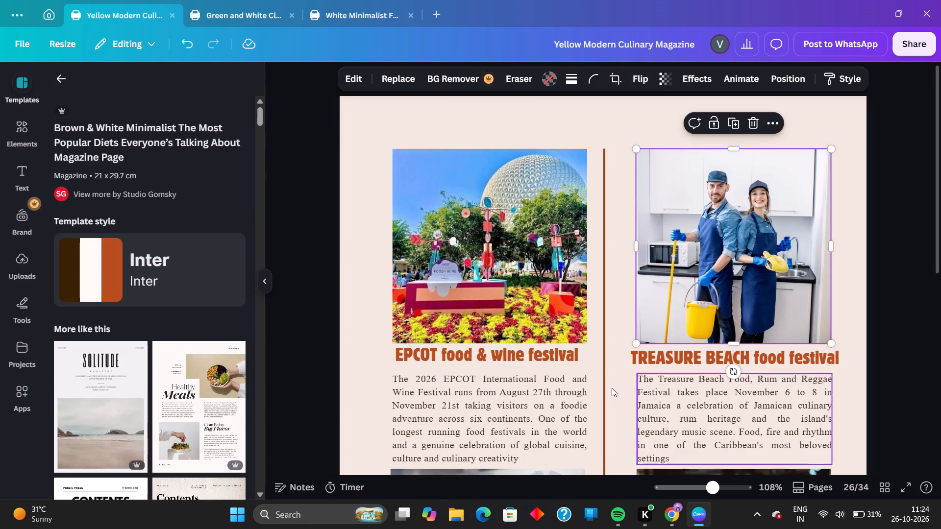
click(635, 364)
click(635, 361)
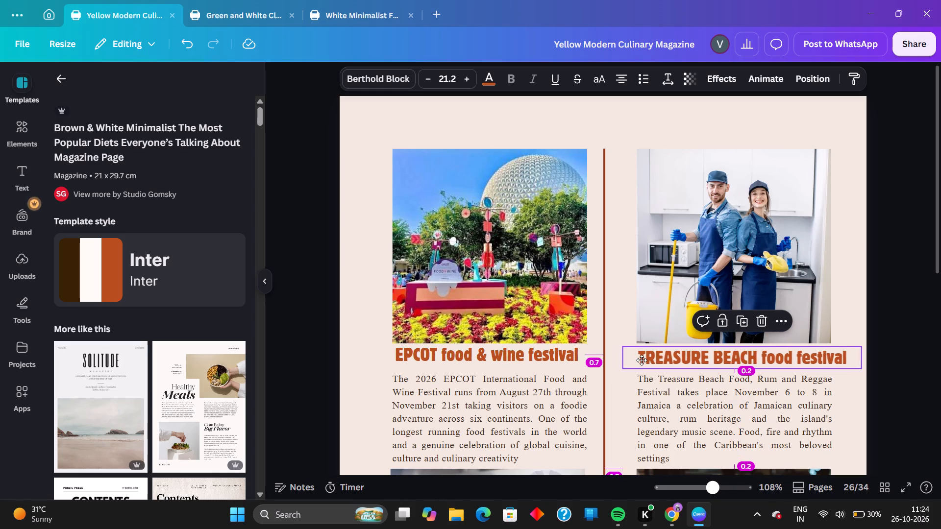
click(770, 319)
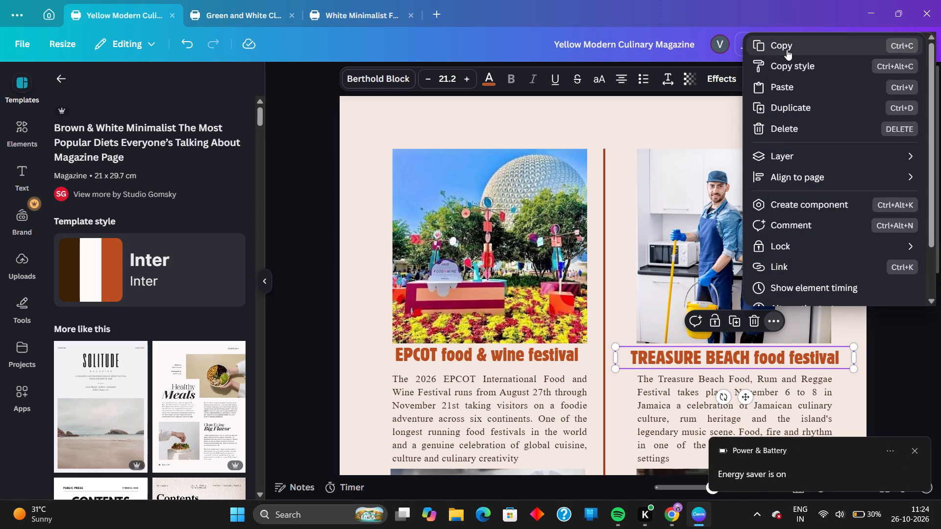
click(787, 49)
click(663, 459)
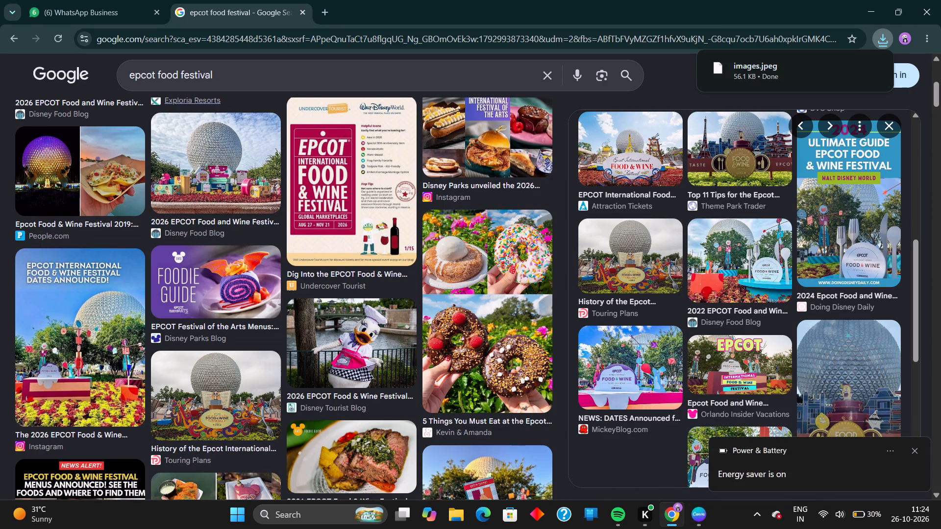
drag(259, 81, 271, 81)
click(543, 71)
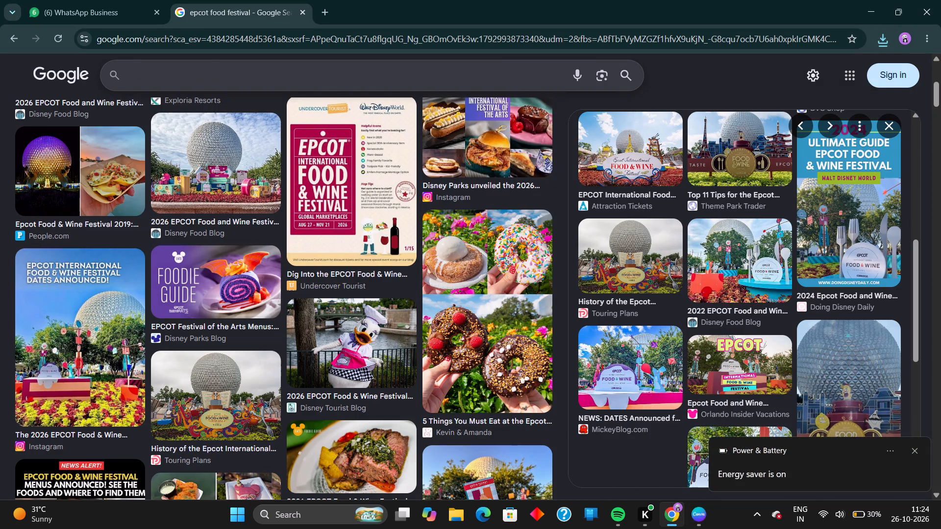
key(ctrl+v)
key(Return)
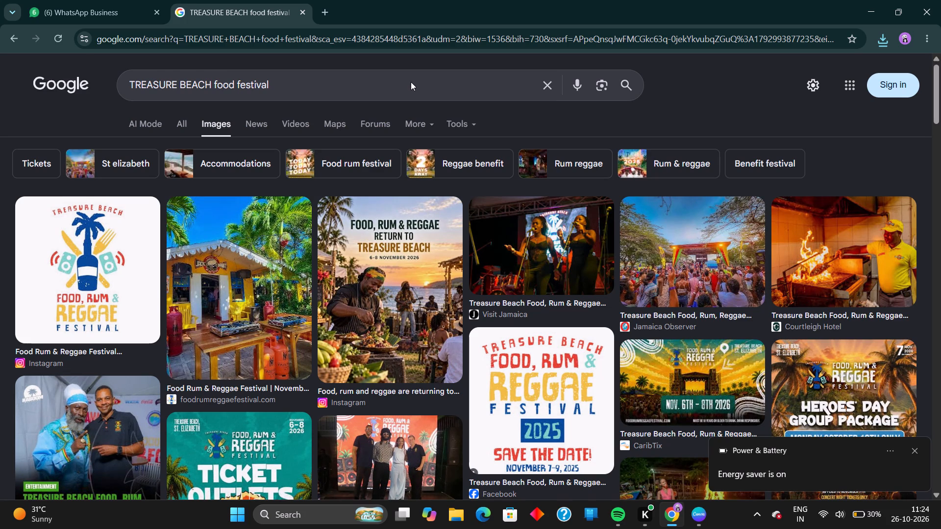
Close the Chrome and Canva windows.
drag(940, 3, 940, 8)
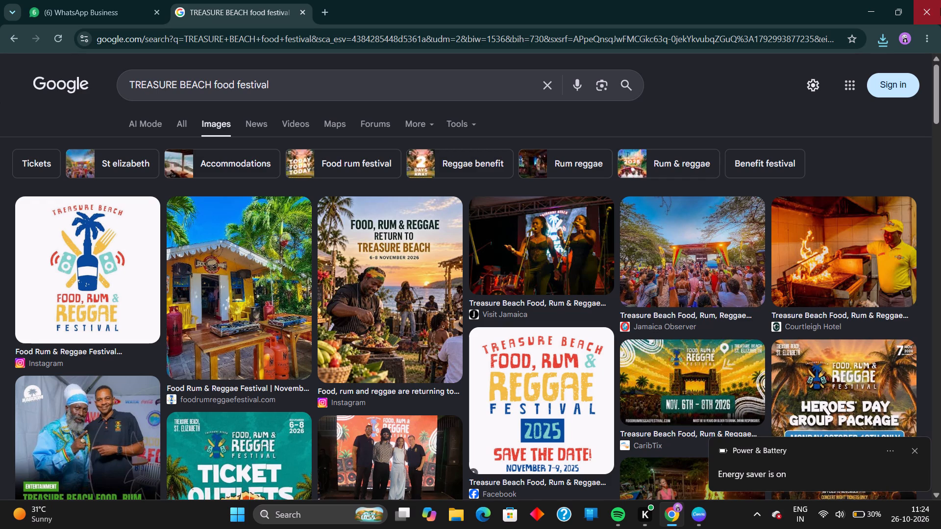
drag(940, 8, 940, 16)
click(940, 16)
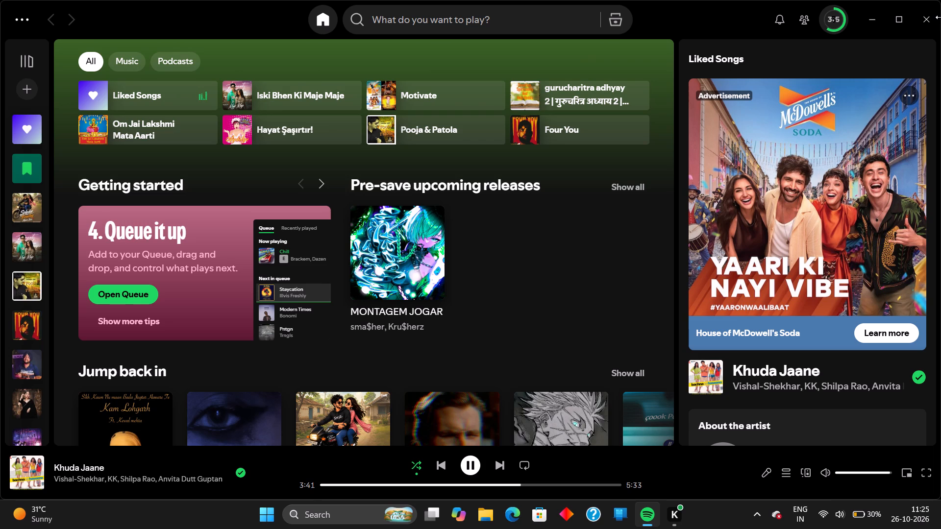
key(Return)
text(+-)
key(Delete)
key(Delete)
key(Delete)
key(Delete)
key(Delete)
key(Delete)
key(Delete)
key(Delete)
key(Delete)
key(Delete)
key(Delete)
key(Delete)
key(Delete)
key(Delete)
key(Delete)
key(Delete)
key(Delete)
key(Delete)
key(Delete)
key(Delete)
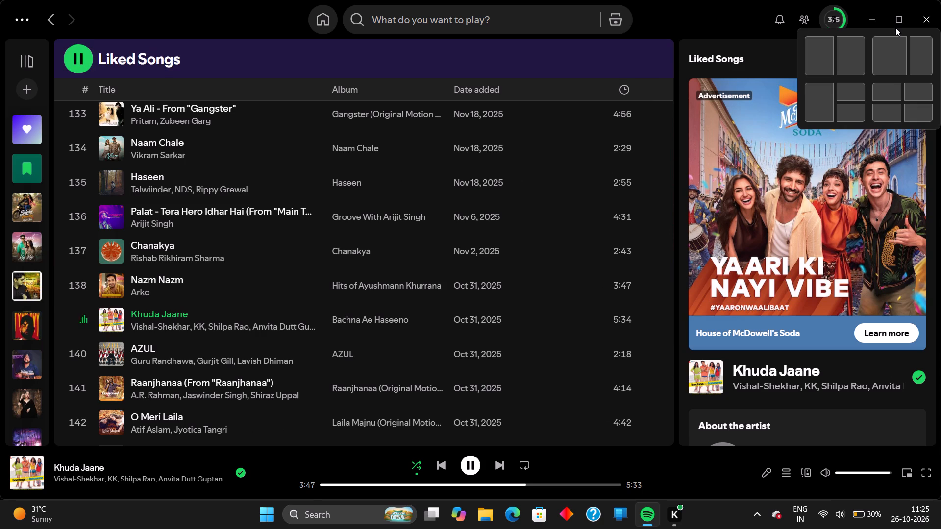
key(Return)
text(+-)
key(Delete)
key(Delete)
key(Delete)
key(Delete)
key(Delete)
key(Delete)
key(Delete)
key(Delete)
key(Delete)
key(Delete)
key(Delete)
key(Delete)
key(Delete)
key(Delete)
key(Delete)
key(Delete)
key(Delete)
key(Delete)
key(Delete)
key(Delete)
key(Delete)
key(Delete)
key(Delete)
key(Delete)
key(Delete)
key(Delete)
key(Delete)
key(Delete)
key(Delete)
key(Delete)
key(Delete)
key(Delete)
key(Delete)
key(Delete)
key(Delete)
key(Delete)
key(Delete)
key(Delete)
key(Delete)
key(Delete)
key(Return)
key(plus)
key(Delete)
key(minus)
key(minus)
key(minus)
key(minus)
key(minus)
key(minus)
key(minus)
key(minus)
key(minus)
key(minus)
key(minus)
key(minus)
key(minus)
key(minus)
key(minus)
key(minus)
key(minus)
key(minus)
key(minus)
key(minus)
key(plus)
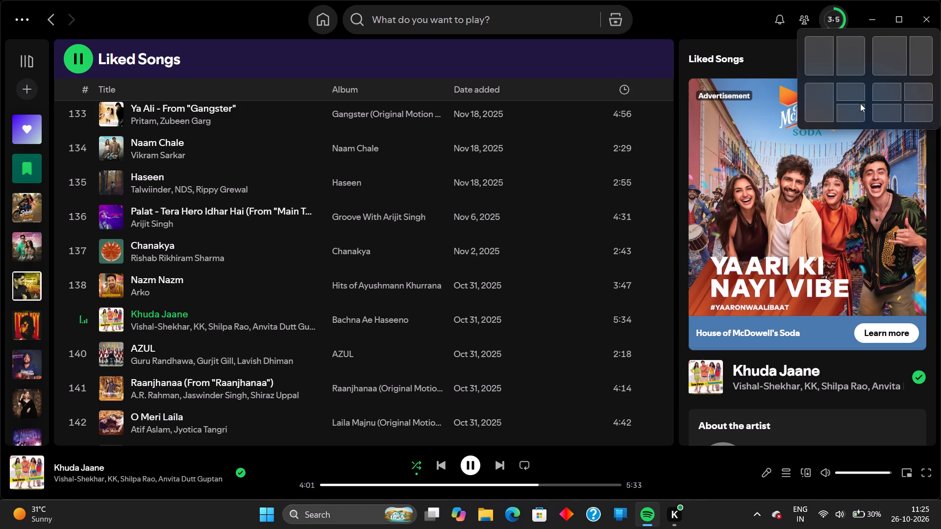
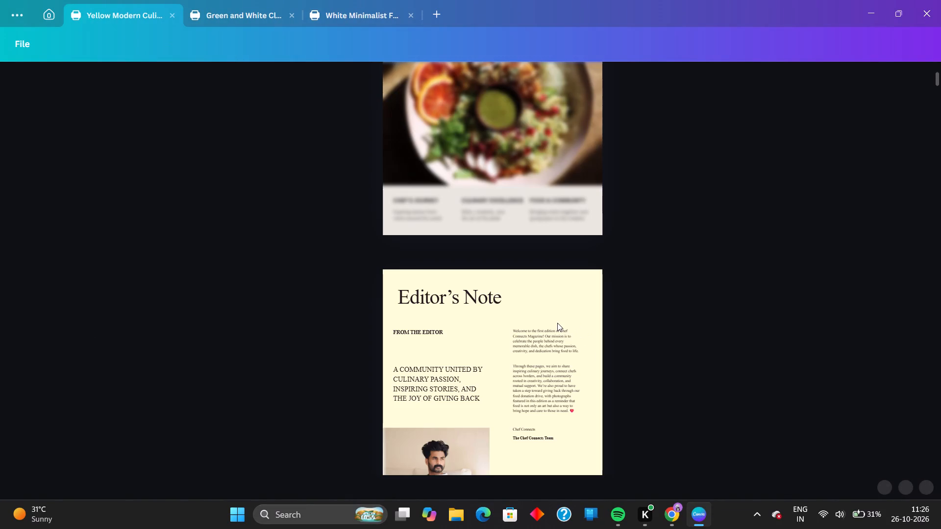
On page 26, replace the photo above the TREASURE BEACH food festival heading with the downloaded images (1) file.
scroll(557, 323, down, 10)
scroll(557, 323, down, 14)
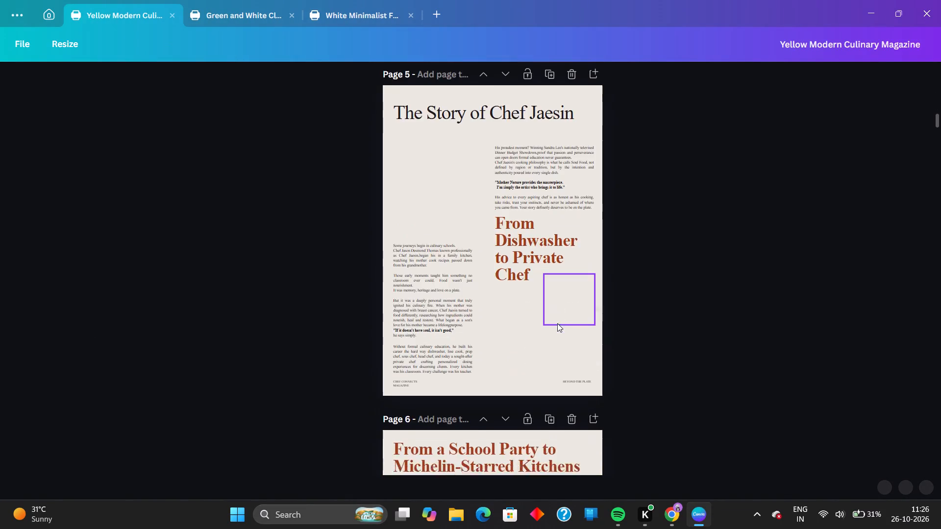
scroll(557, 323, down, 2)
scroll(647, 293, down, 20)
scroll(647, 293, down, 10)
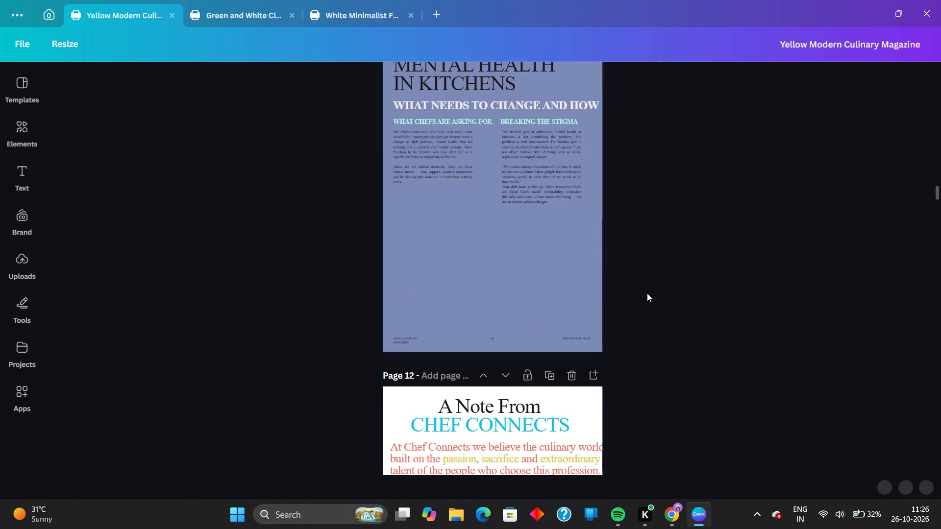
scroll(647, 293, down, 20)
scroll(647, 293, down, 7)
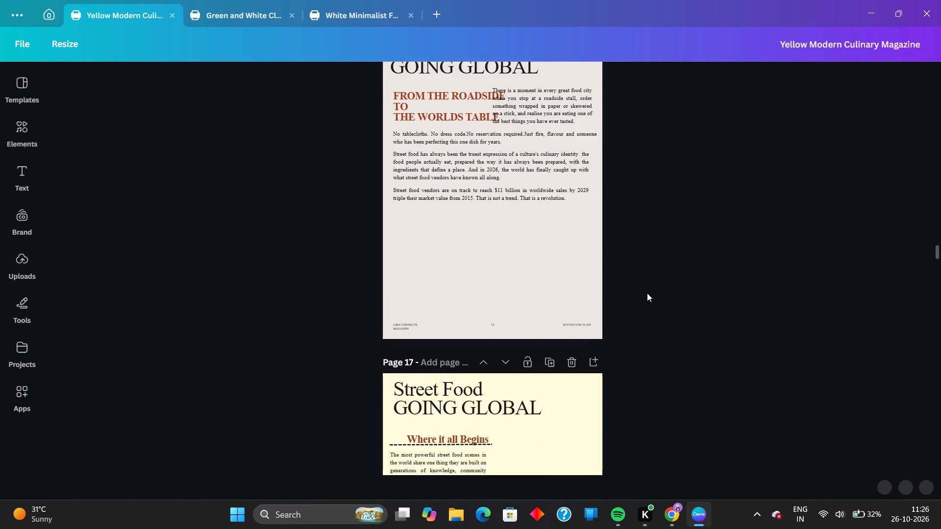
scroll(647, 293, down, 4)
scroll(647, 293, up, 7)
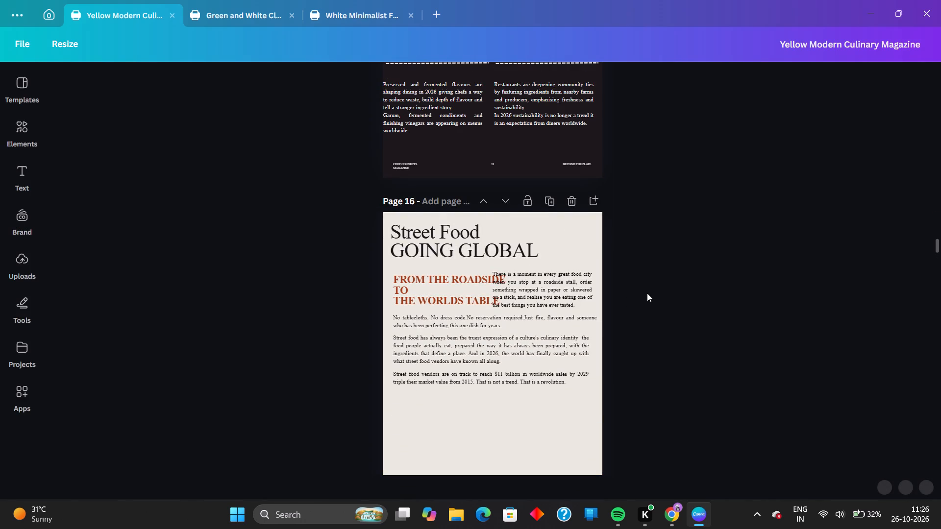
scroll(647, 293, down, 5)
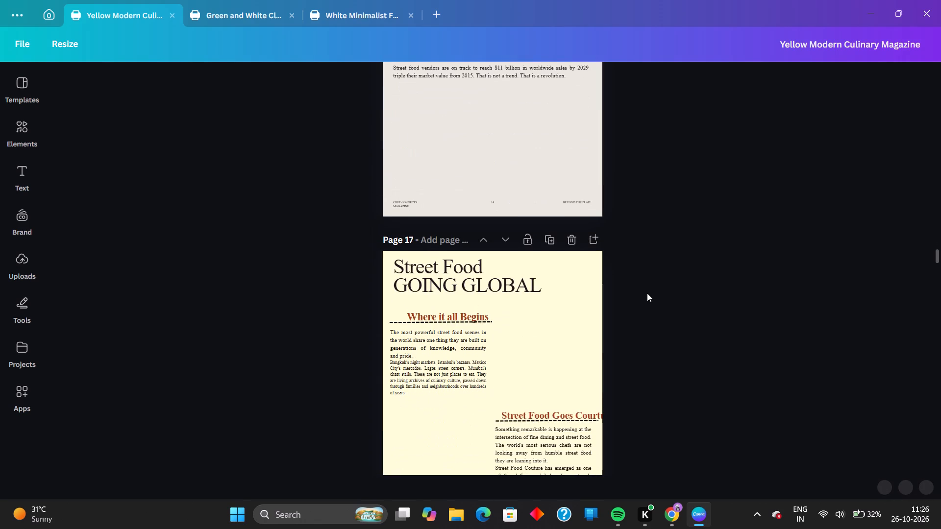
scroll(647, 293, down, 5)
scroll(647, 293, up, 10)
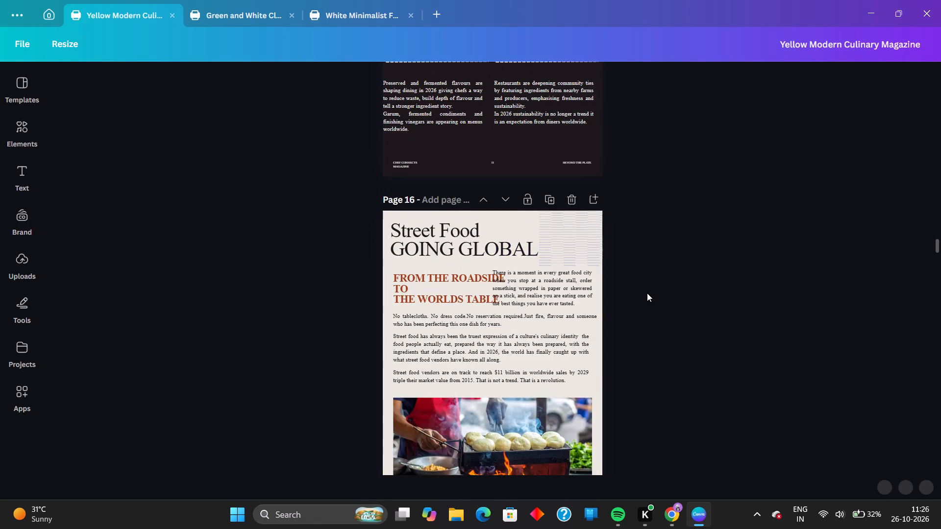
scroll(647, 293, up, 4)
scroll(647, 293, down, 15)
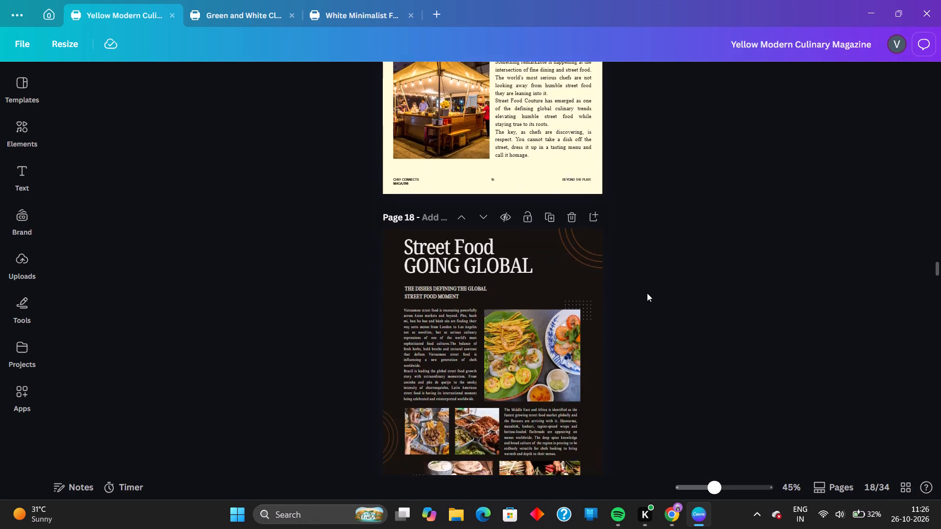
scroll(647, 293, down, 20)
scroll(647, 293, down, 8)
click(706, 485)
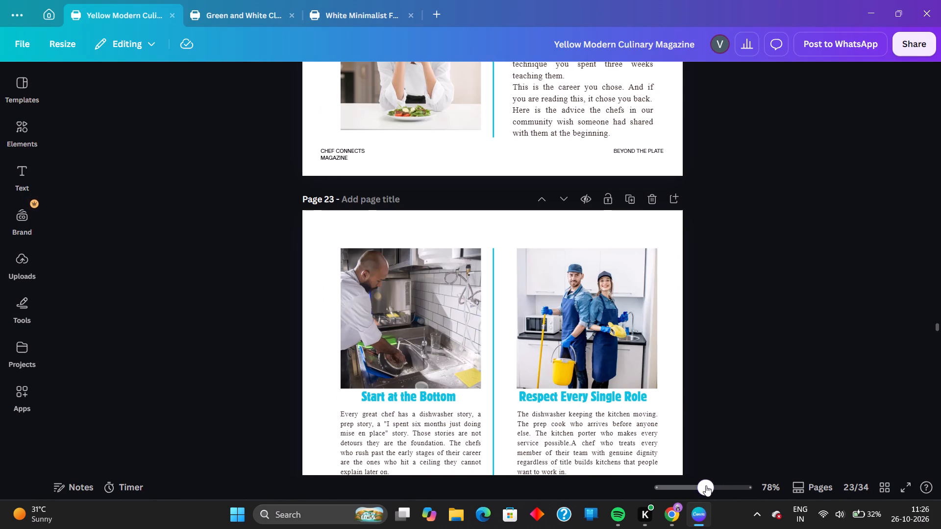
scroll(725, 415, down, 19)
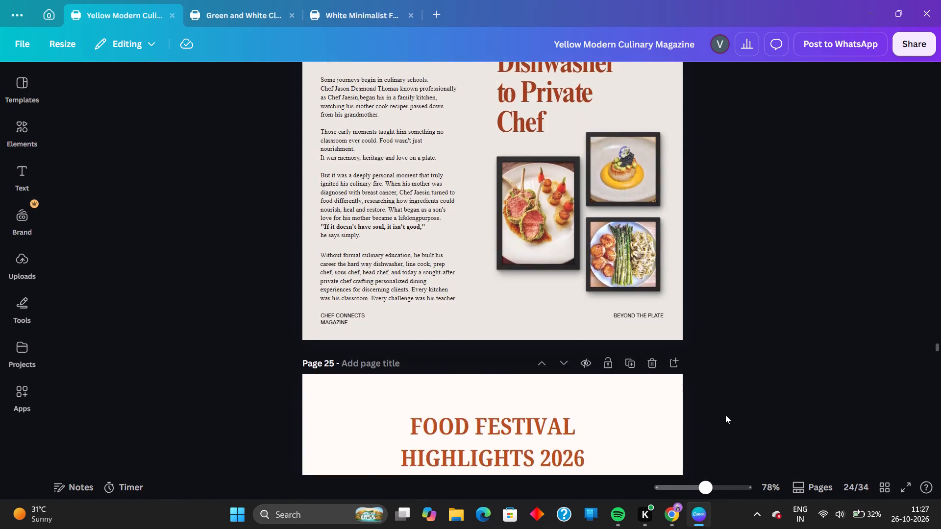
scroll(725, 415, down, 12)
scroll(725, 415, up, 1)
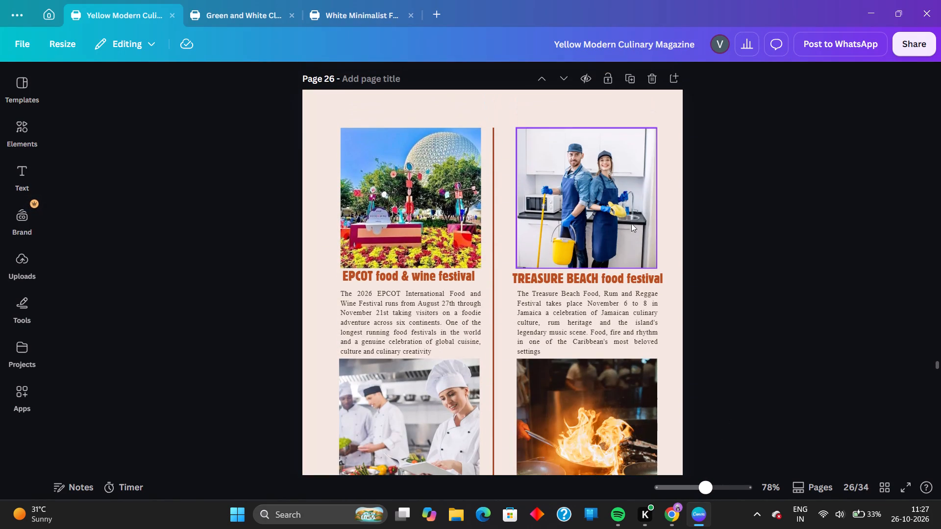
click(597, 250)
click(287, 81)
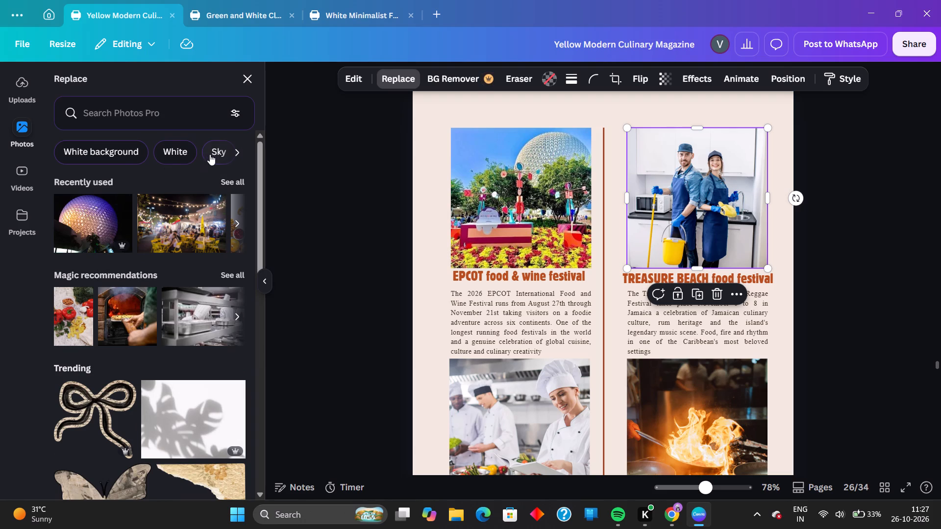
click(29, 91)
click(151, 140)
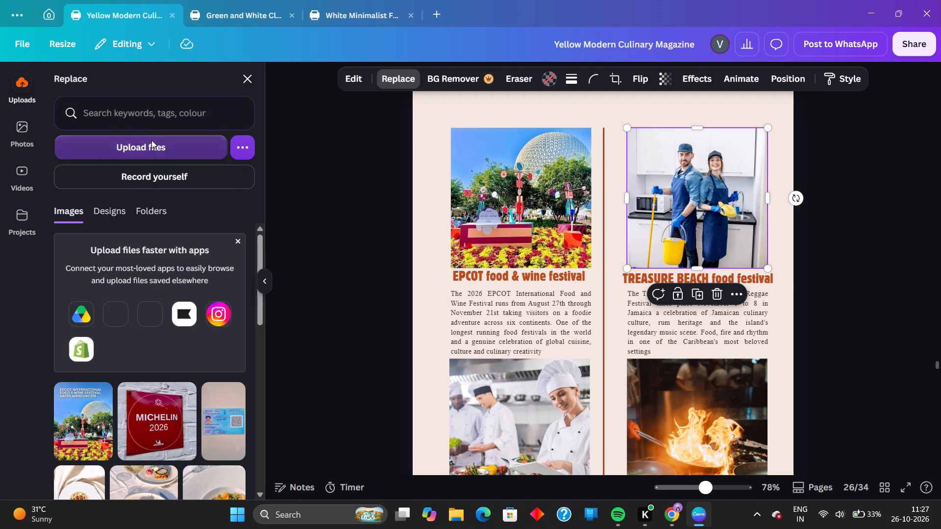
click(159, 114)
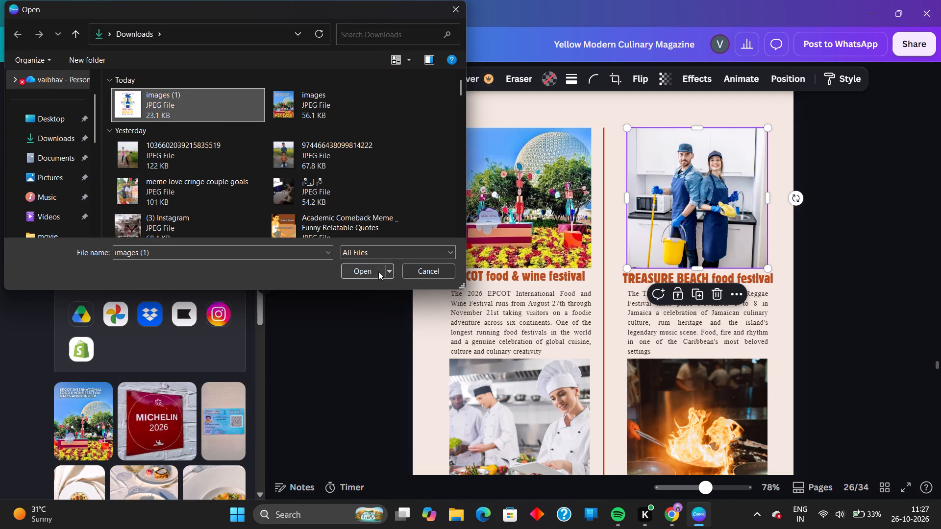
click(351, 276)
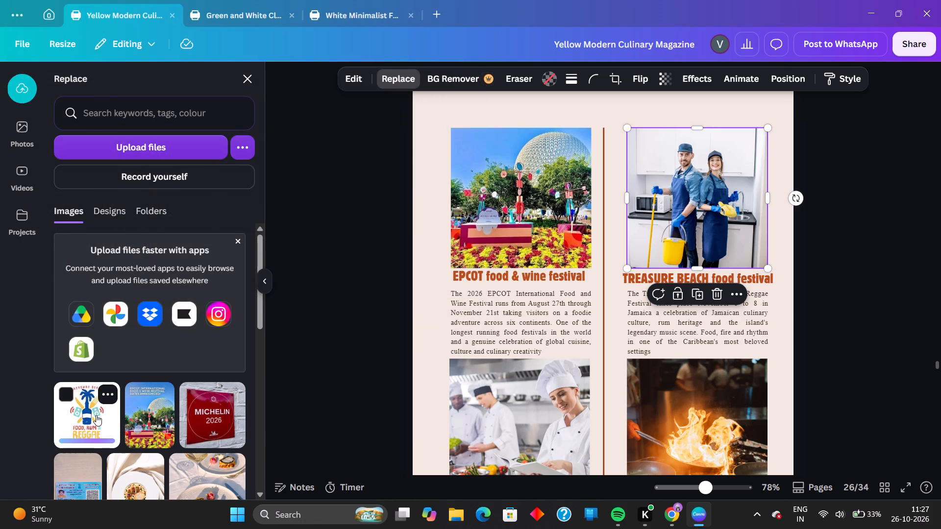
click(96, 415)
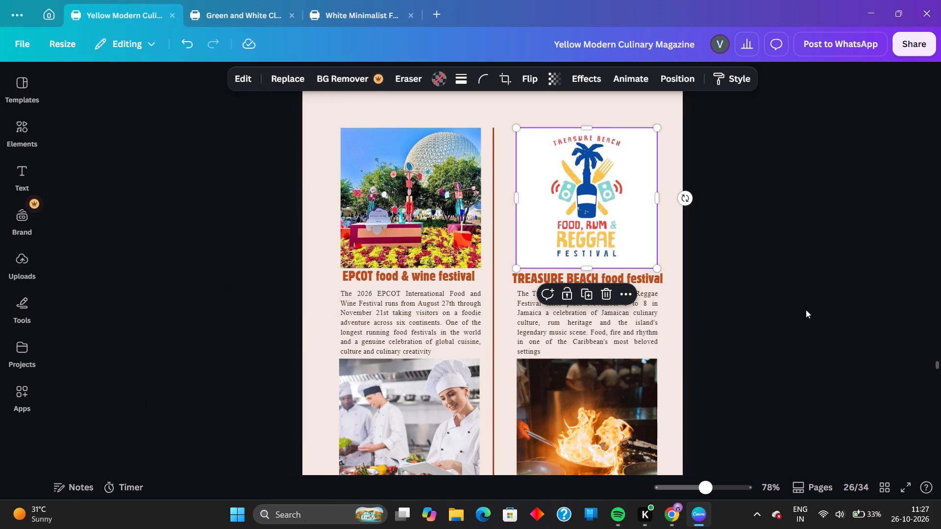
click(805, 310)
Copy the "TASTE of Grand Bahama" heading and search Google Images for it in Chrome.
scroll(680, 352, down, 2)
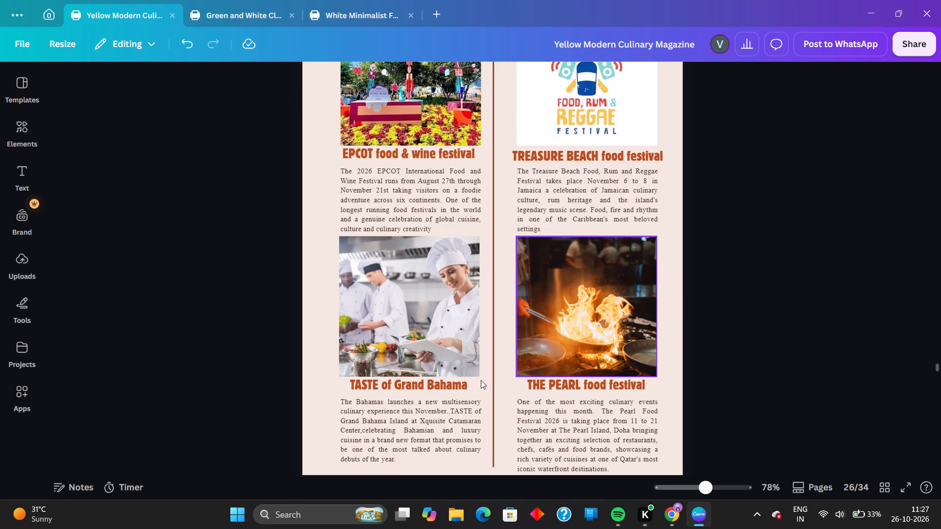
click(350, 384)
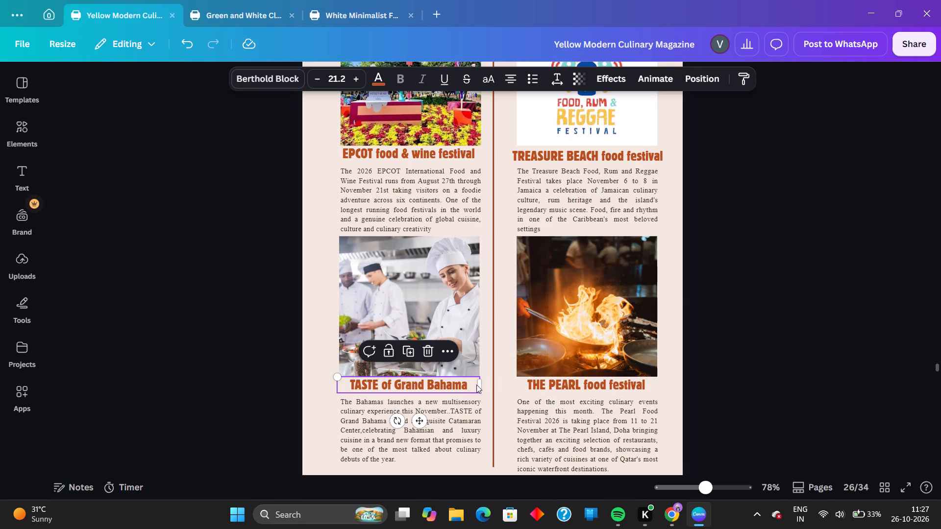
click(447, 353)
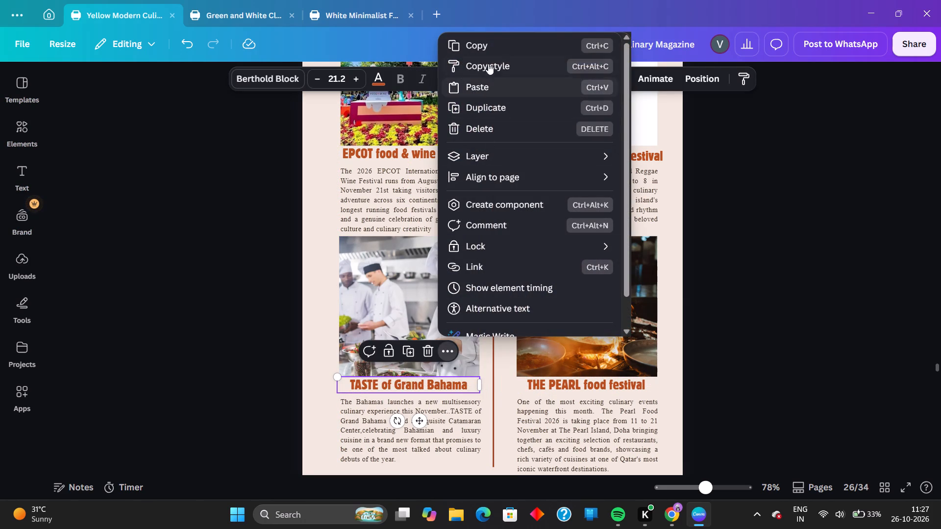
click(490, 43)
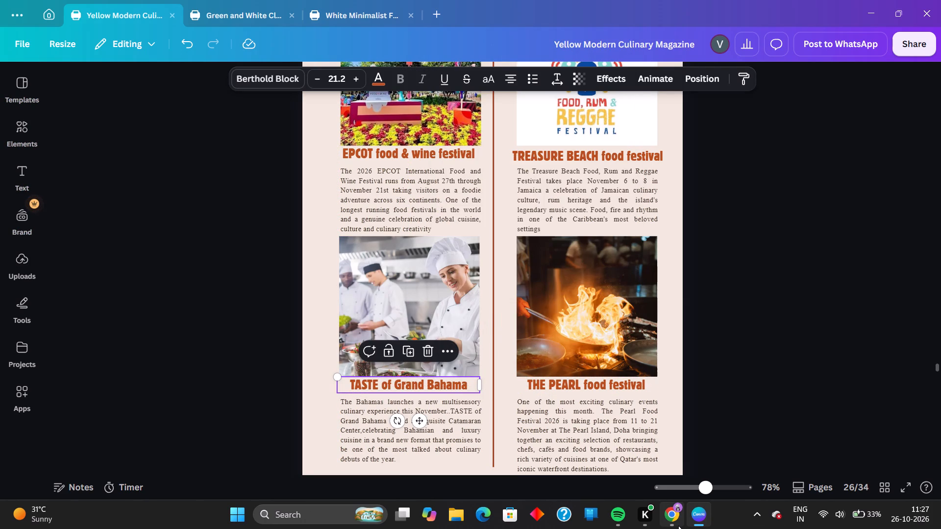
click(681, 467)
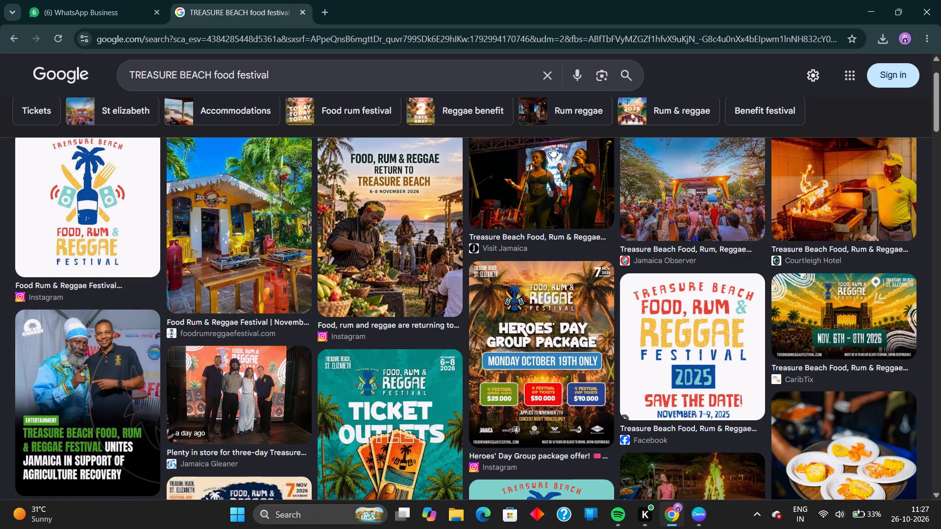
click(549, 79)
key(ctrl+v)
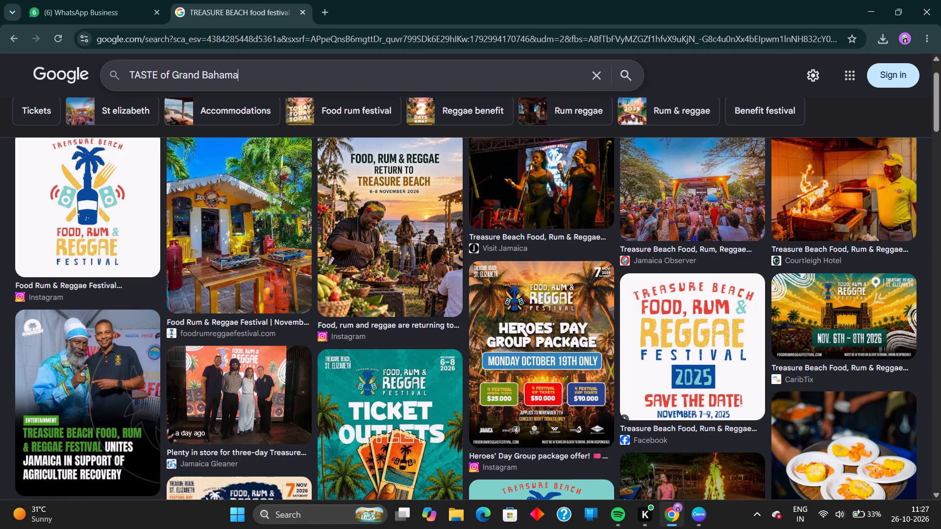
key(Return)
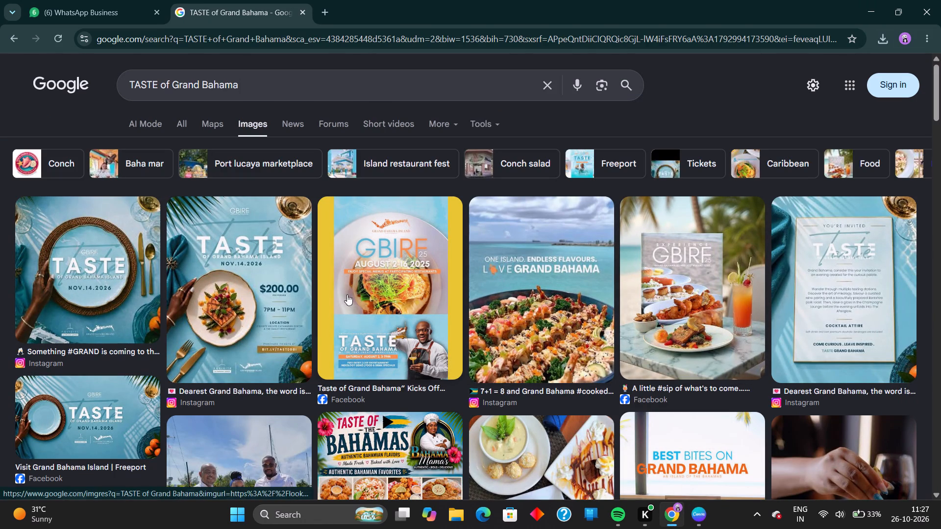
Save the square TASTE of Grand Bahama Island plate picture to Downloads as images (2), and browse further results.
right_click(97, 291)
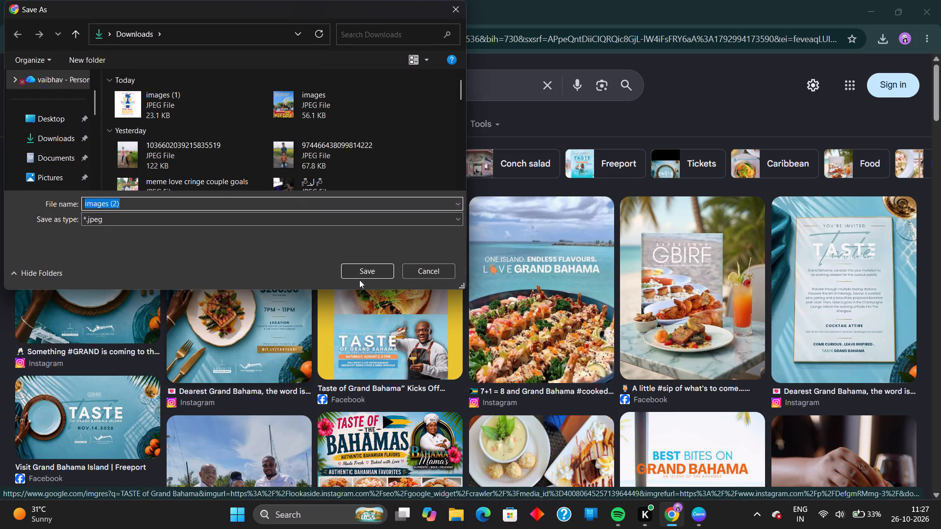
click(360, 276)
scroll(382, 268, down, 6)
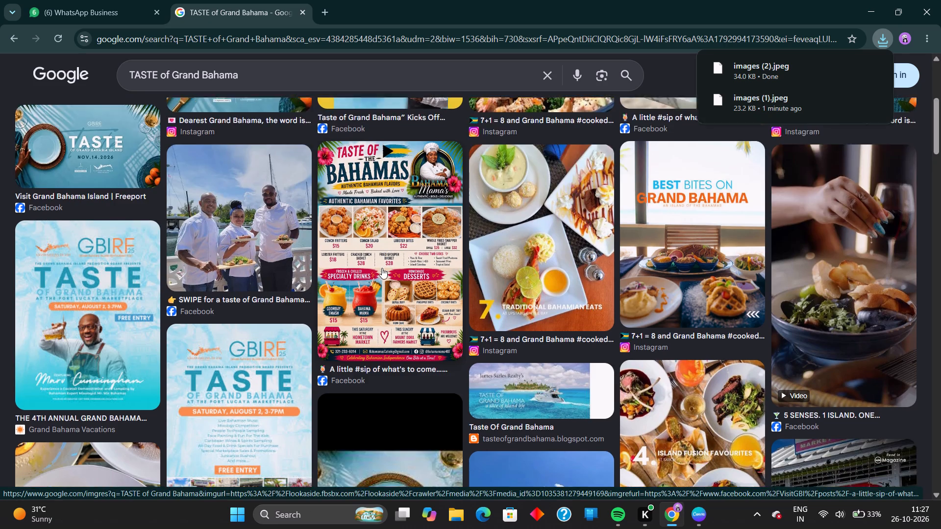
scroll(575, 401, down, 2)
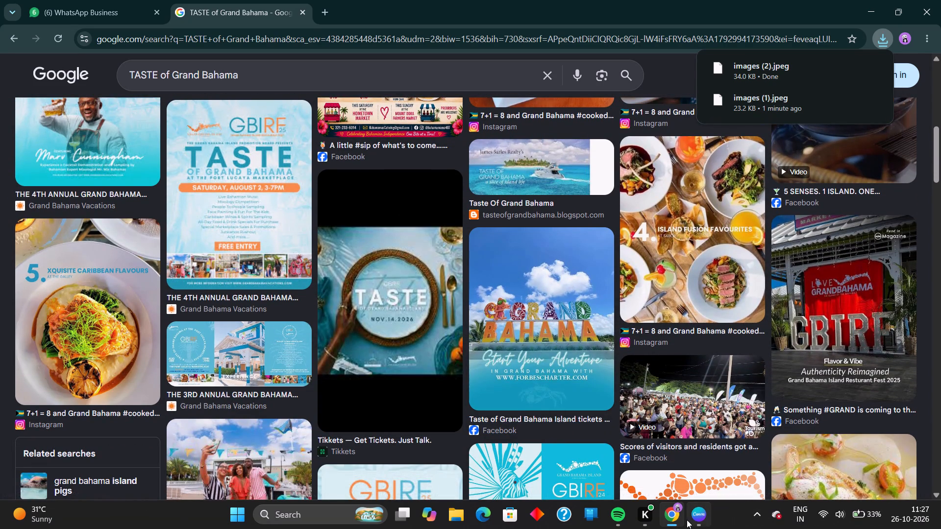
Switch to Canva and replace the chefs photo above the TASTE of Grand Bahama heading with the downloaded images (2) file.
click(701, 484)
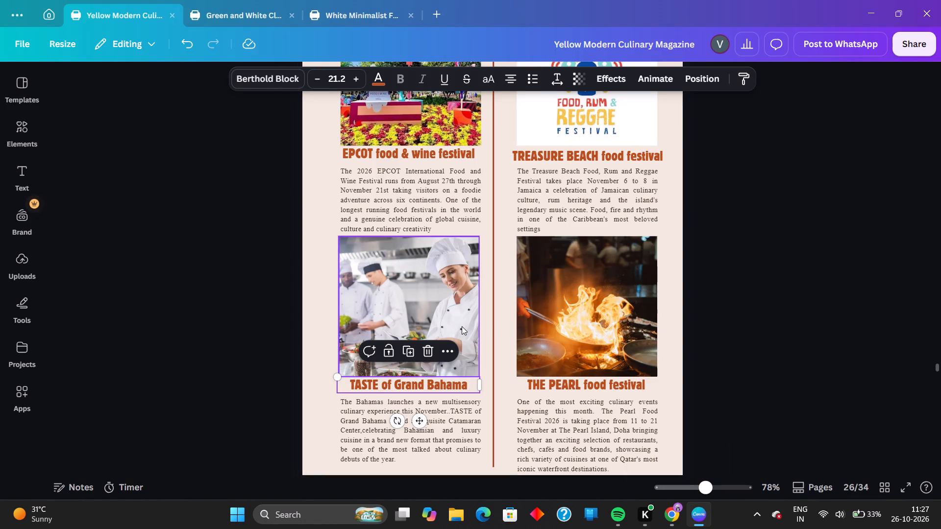
click(462, 326)
click(287, 81)
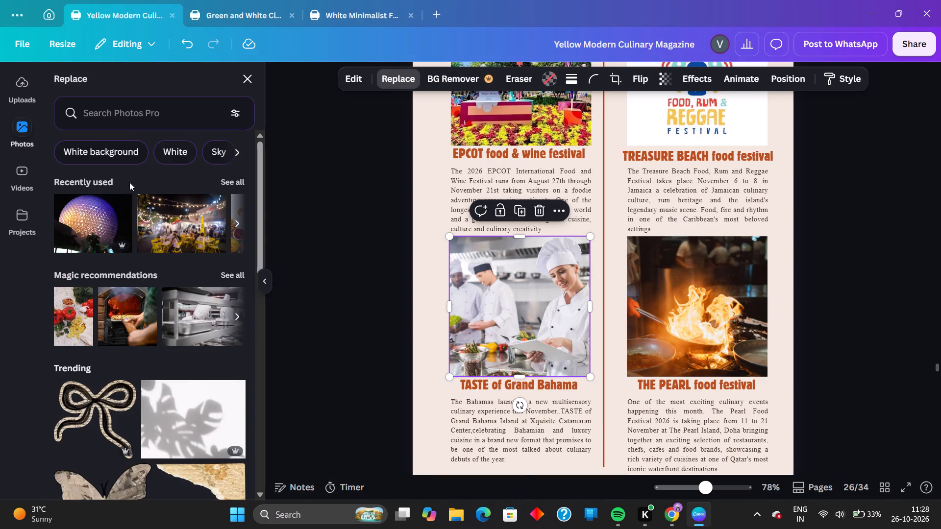
click(10, 94)
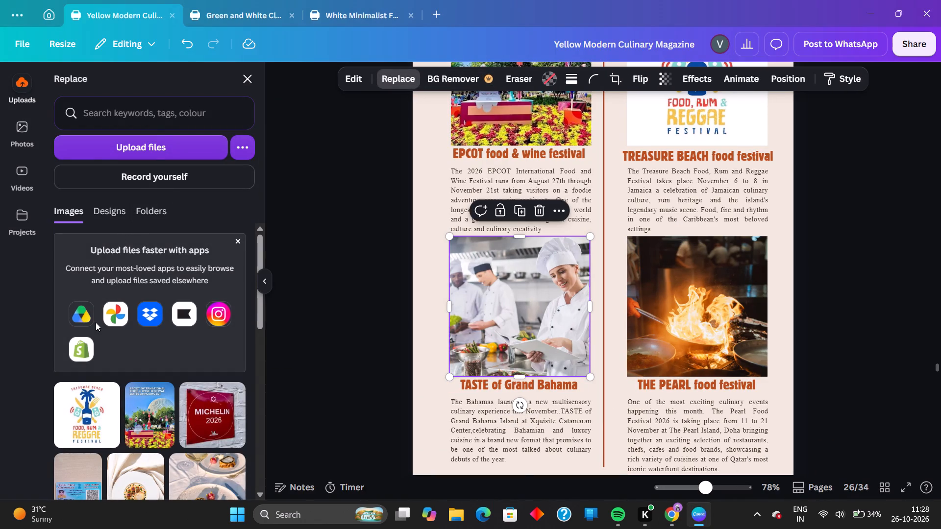
click(151, 146)
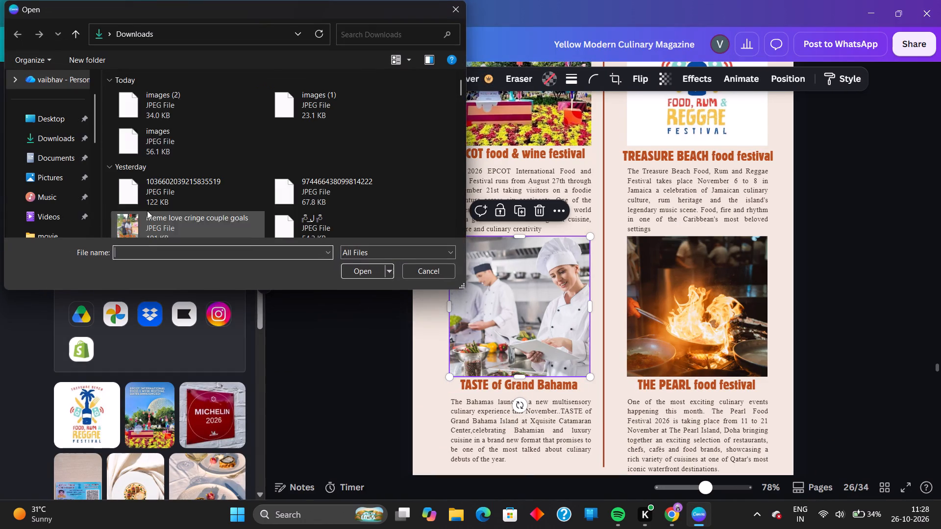
click(135, 111)
click(351, 267)
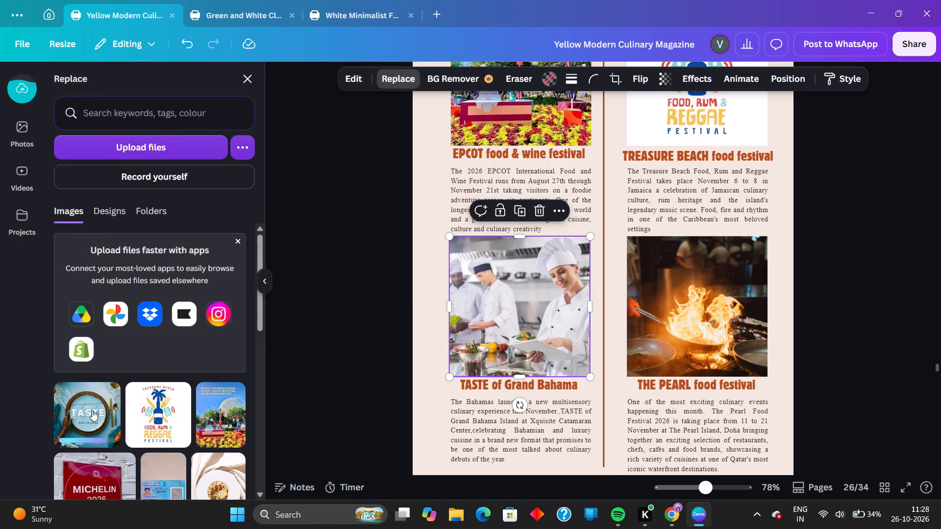
click(90, 413)
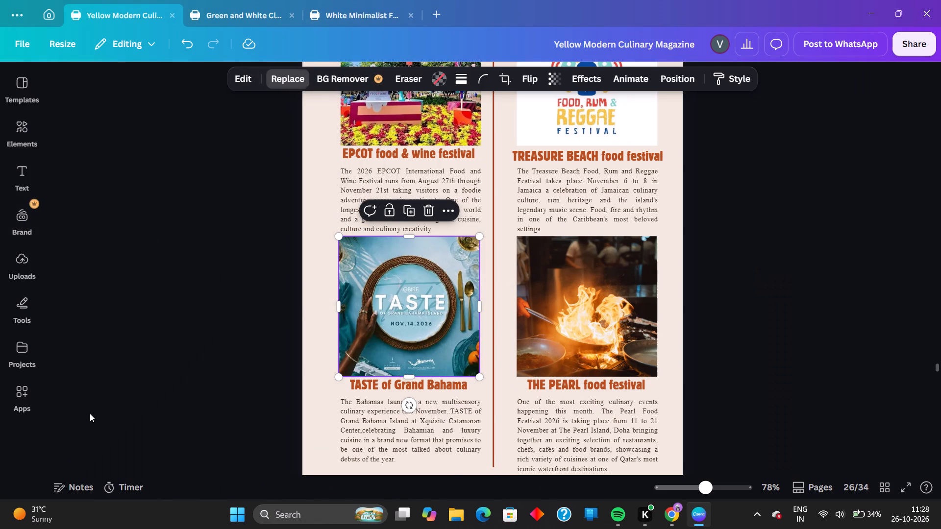
click(215, 404)
Copy the "THE PEARL food festival" heading on page 26 and search Google Images for it in Chrome.
click(594, 321)
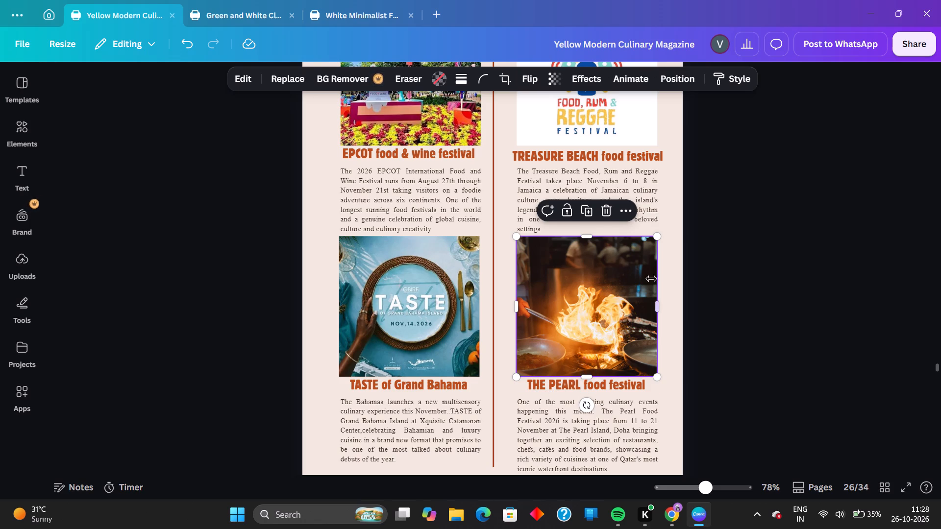
click(620, 384)
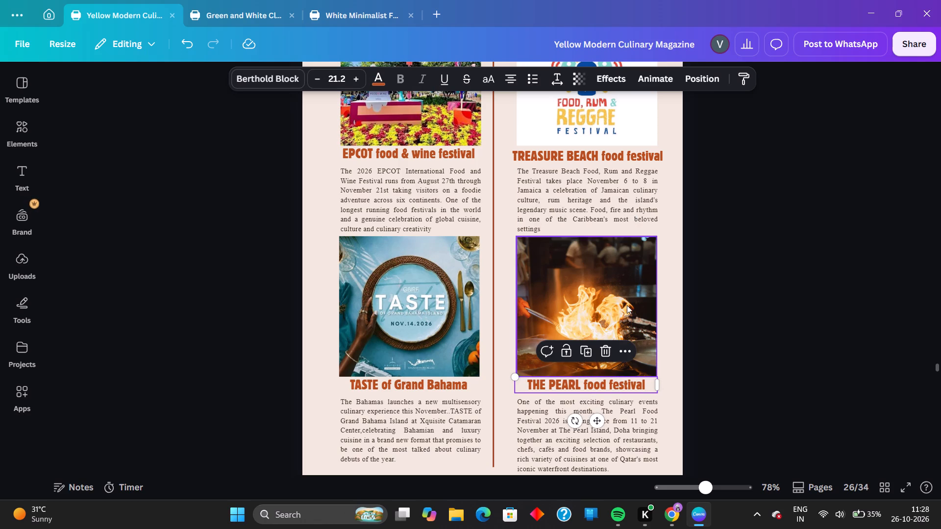
click(626, 352)
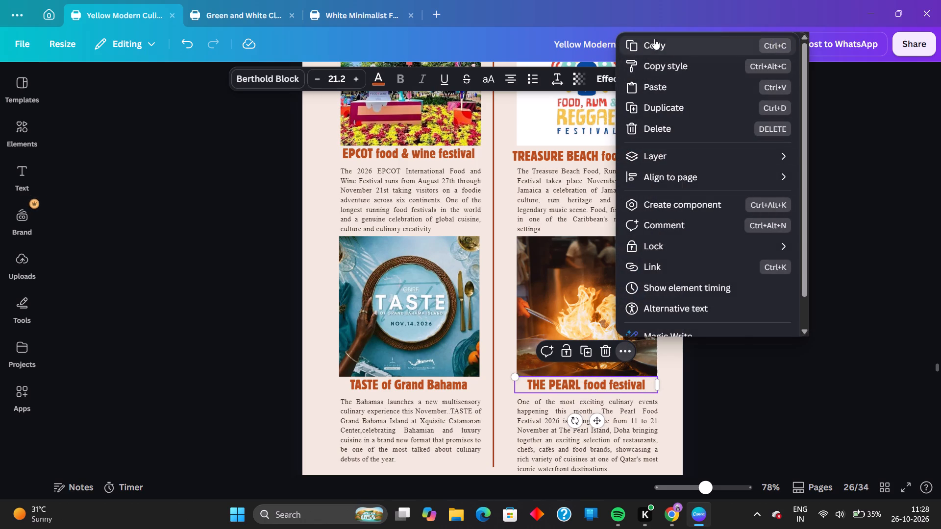
click(654, 39)
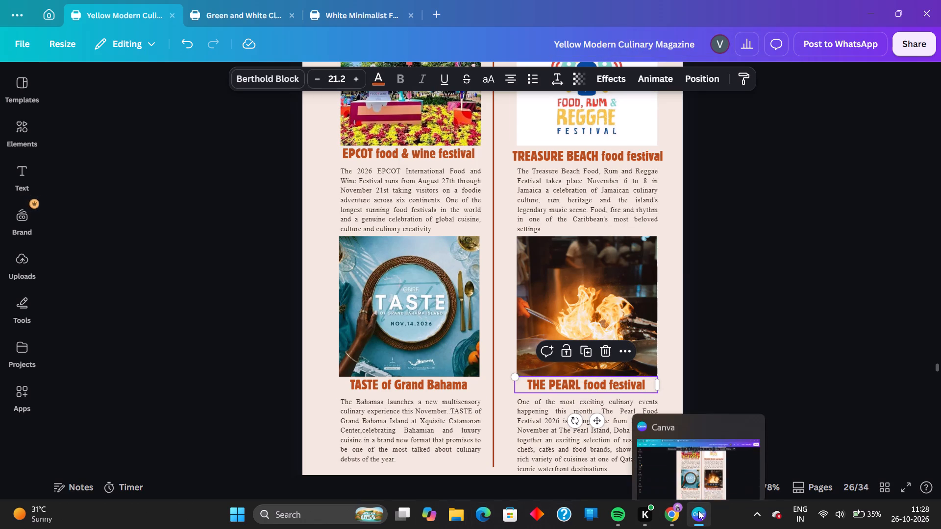
click(653, 476)
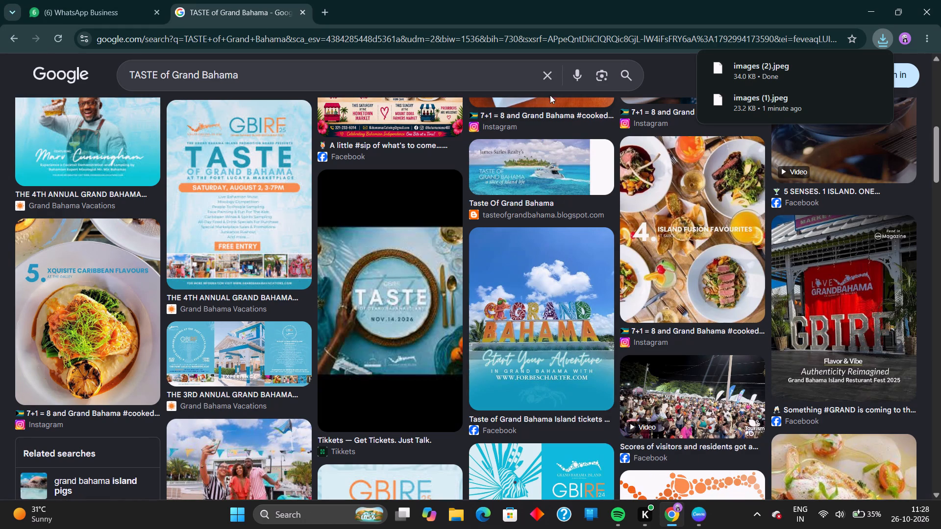
click(543, 75)
key(ctrl+v)
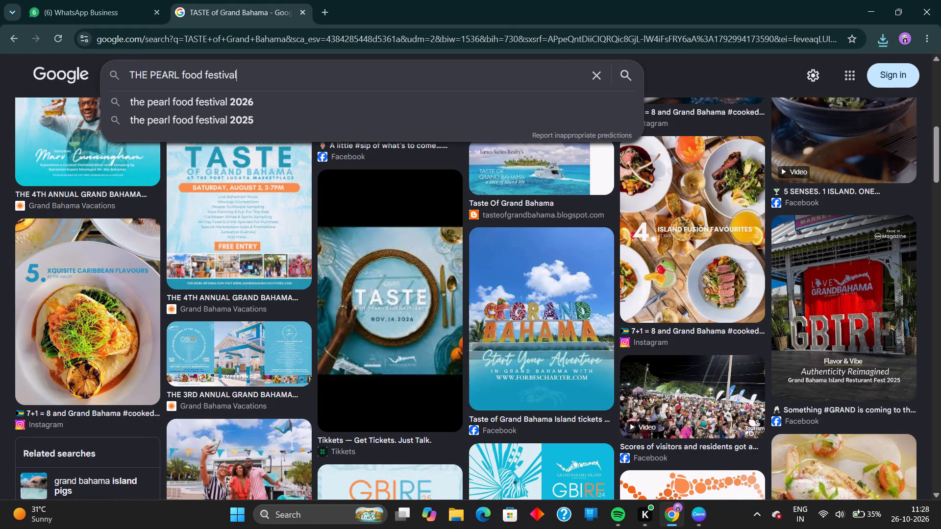
key(Return)
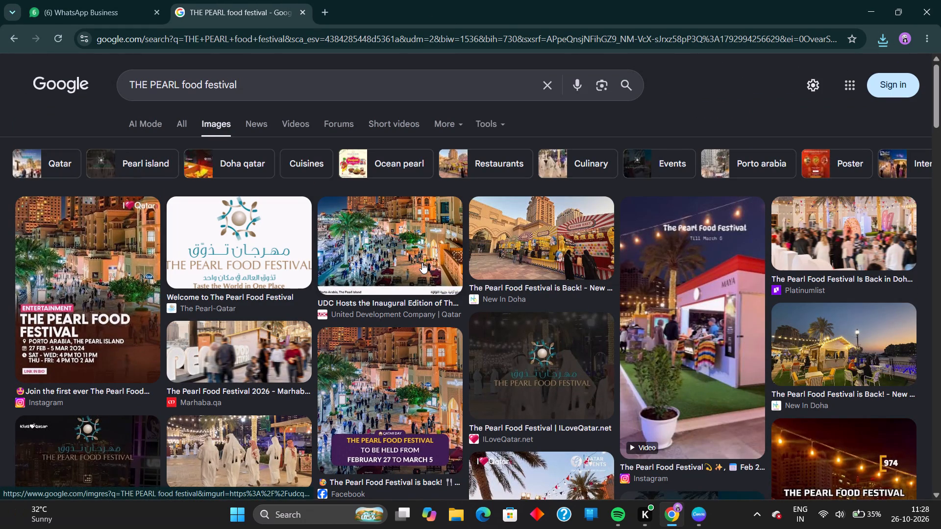
Look through the Google image results for a Pearl food festival picture suited to the magazine page.
scroll(435, 239, down, 2)
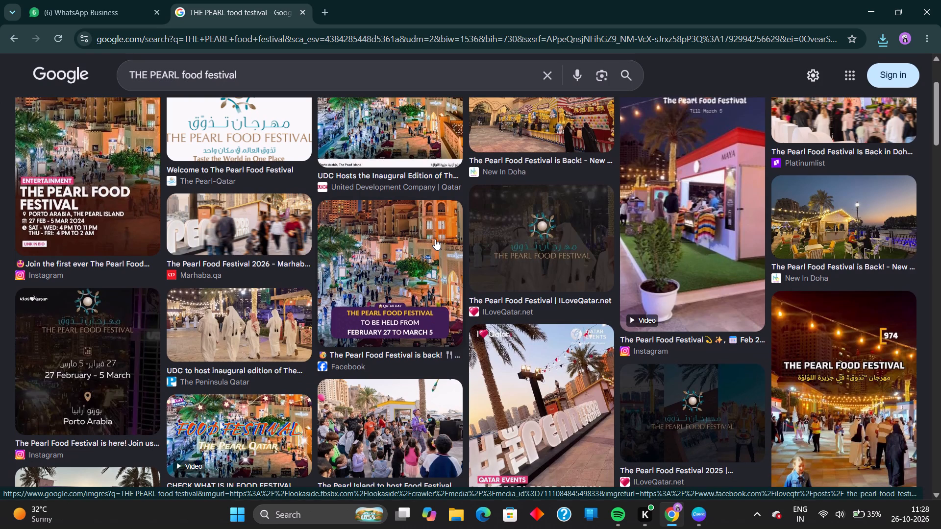
right_click(538, 244)
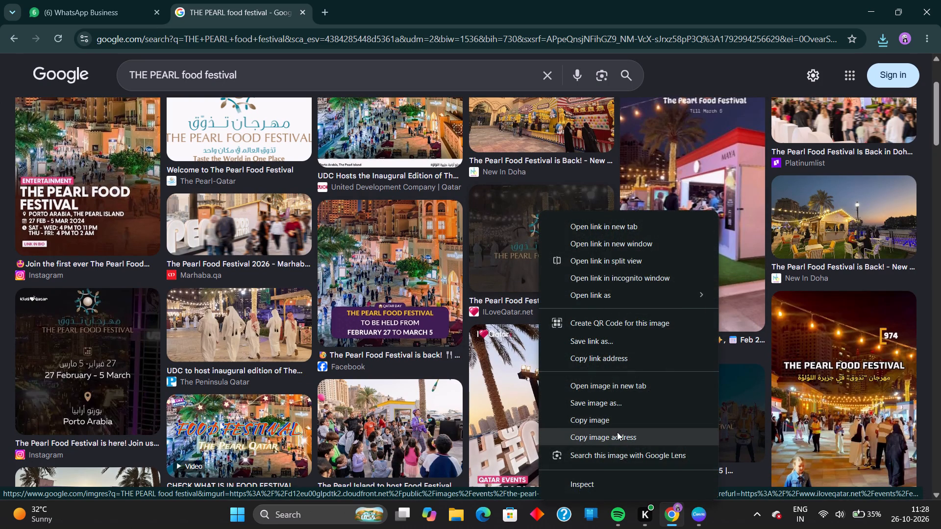
scroll(183, 252, up, 1)
scroll(194, 256, down, 2)
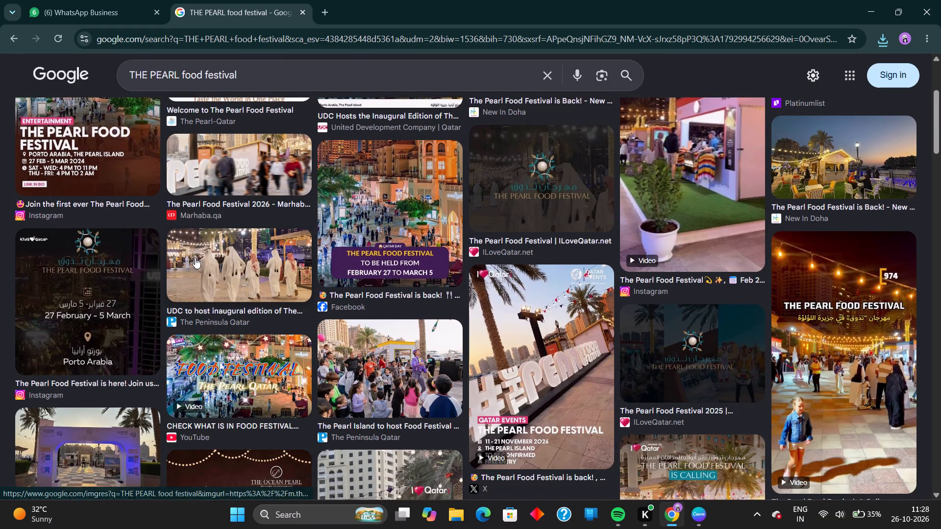
scroll(195, 258, up, 3)
scroll(195, 258, down, 6)
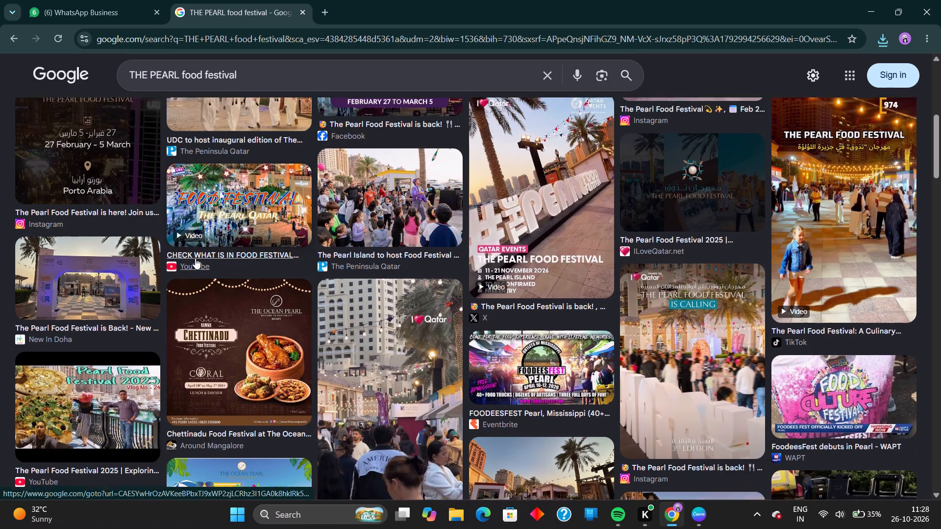
scroll(346, 309, down, 2)
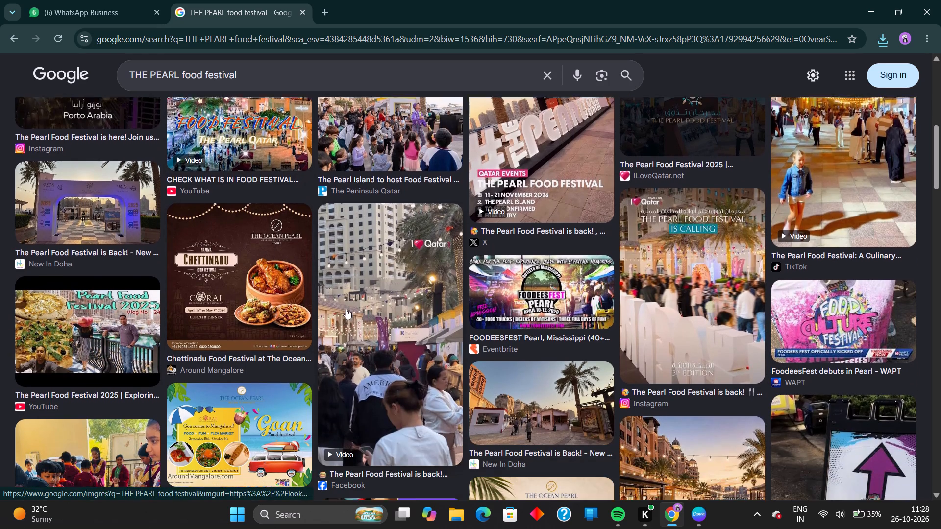
scroll(346, 309, down, 5)
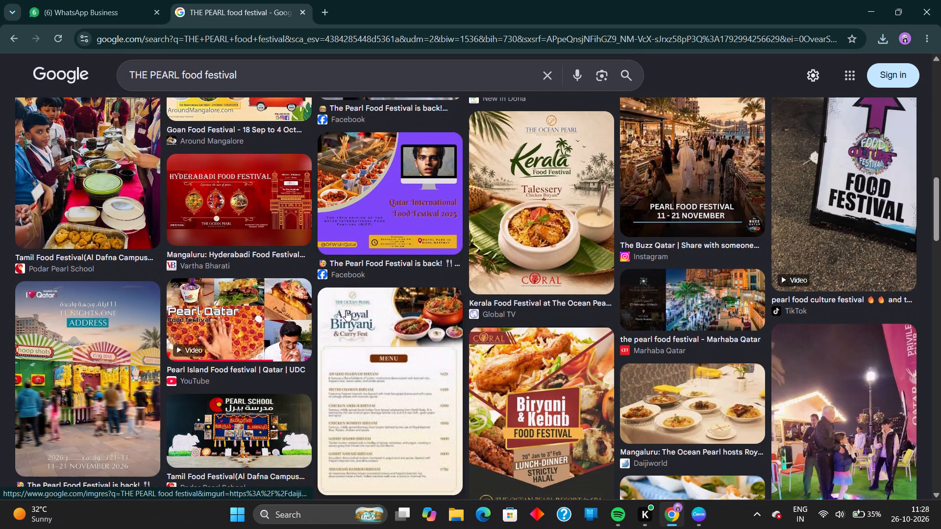
scroll(346, 311, down, 3)
scroll(346, 312, up, 1)
scroll(346, 312, down, 3)
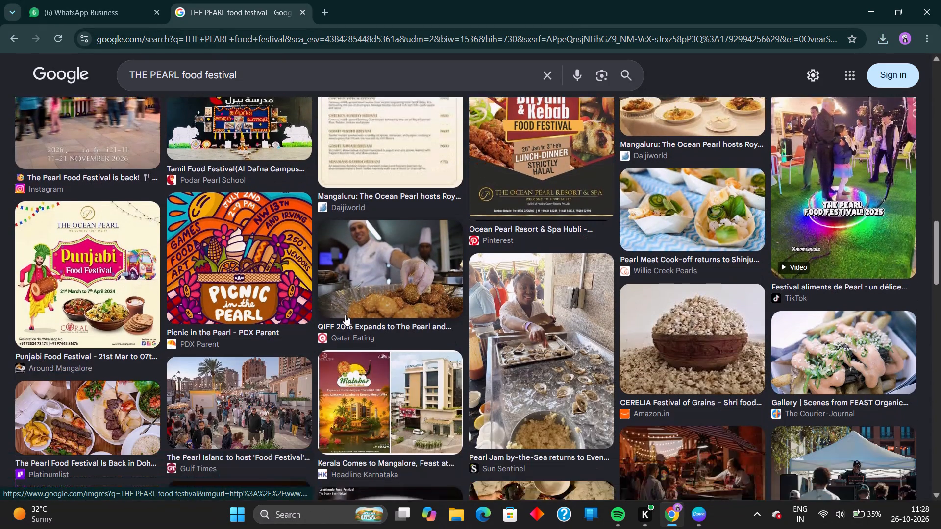
scroll(345, 315, up, 12)
scroll(498, 290, up, 2)
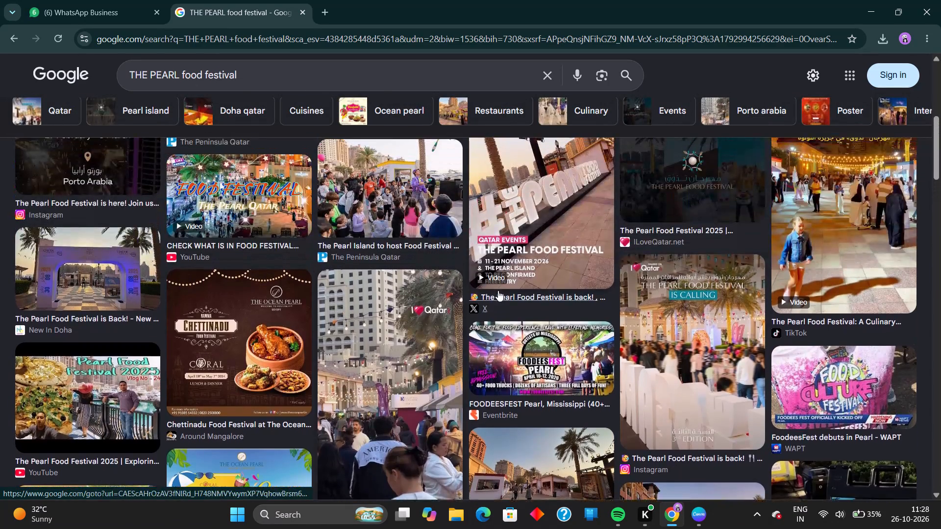
scroll(498, 290, up, 6)
scroll(498, 290, down, 3)
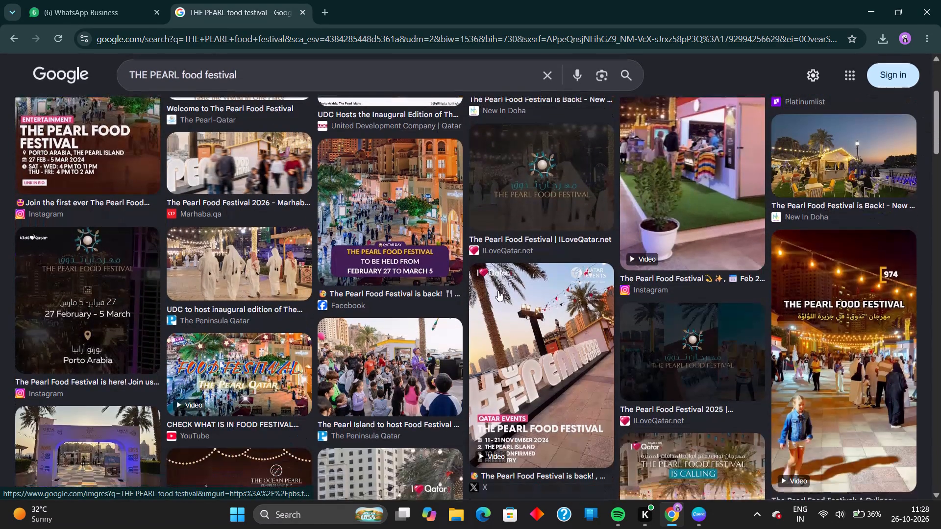
scroll(498, 290, up, 1)
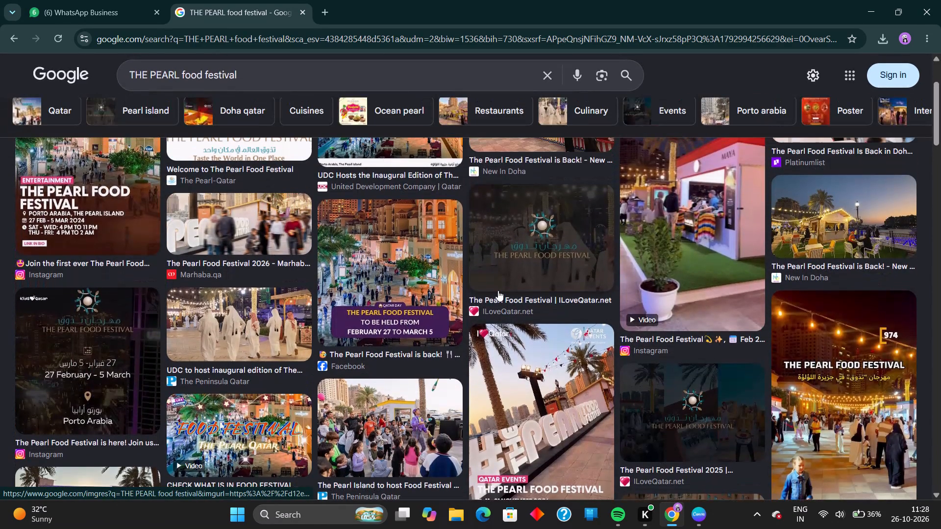
scroll(498, 290, up, 2)
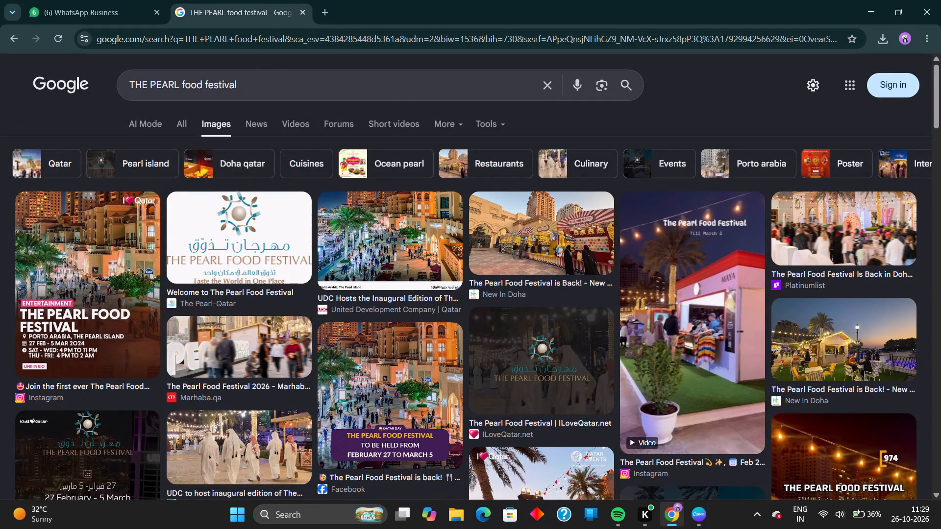
Switch to Canva and search its replacement photos for "THE PEARL food festival" for the flaming pan photo.
click(698, 483)
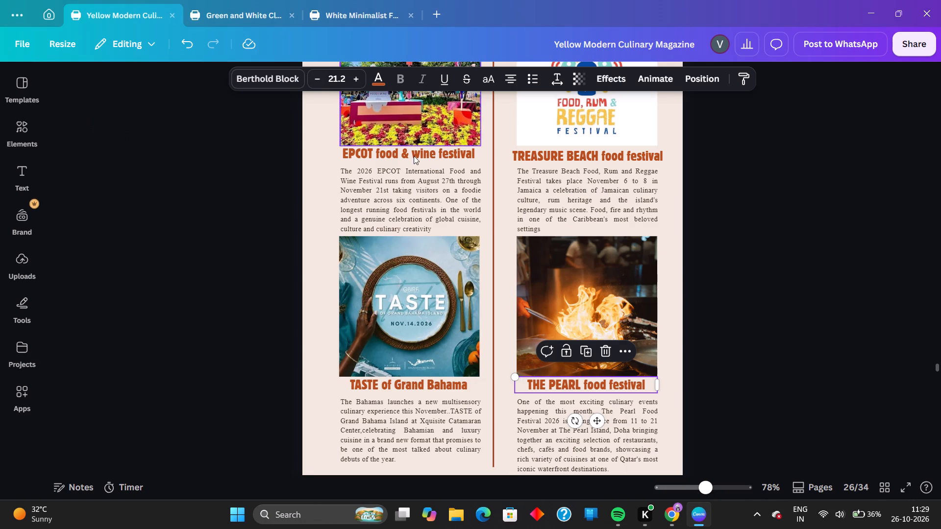
click(549, 299)
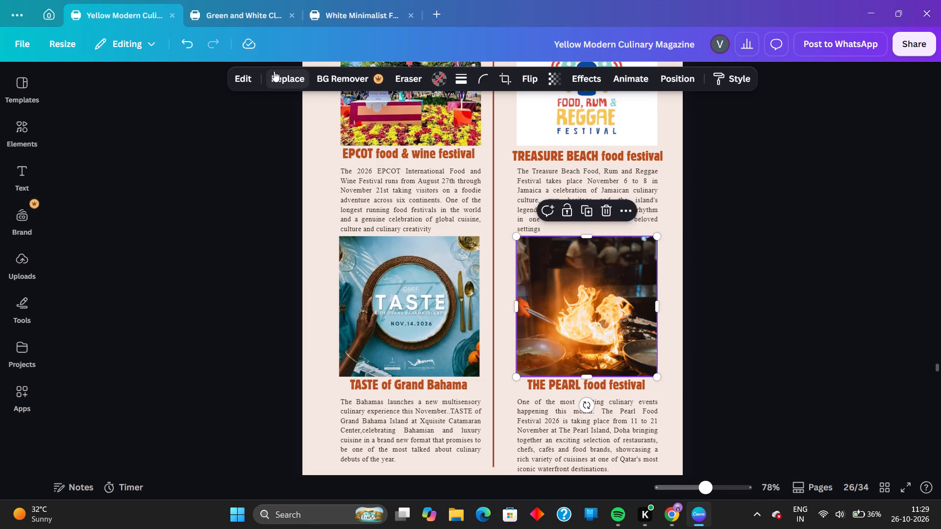
click(277, 70)
click(169, 108)
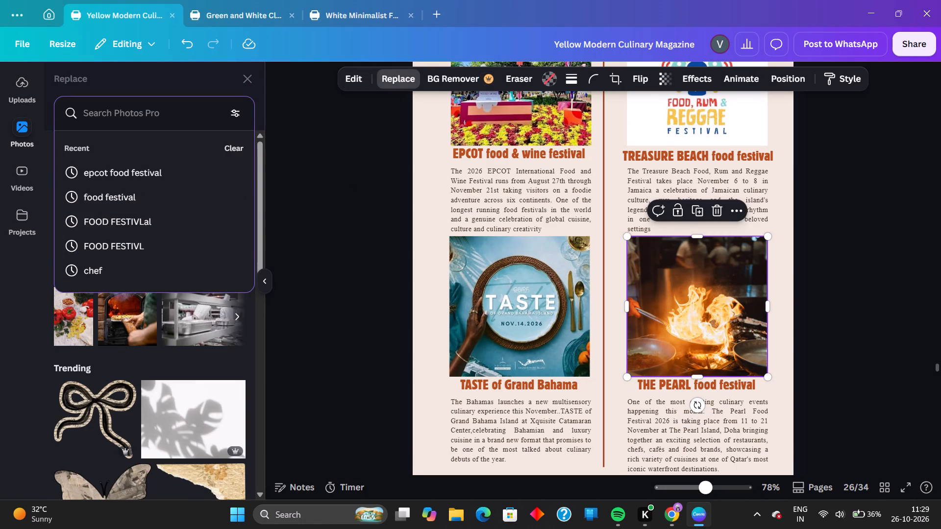
key(ctrl+v)
key(Return)
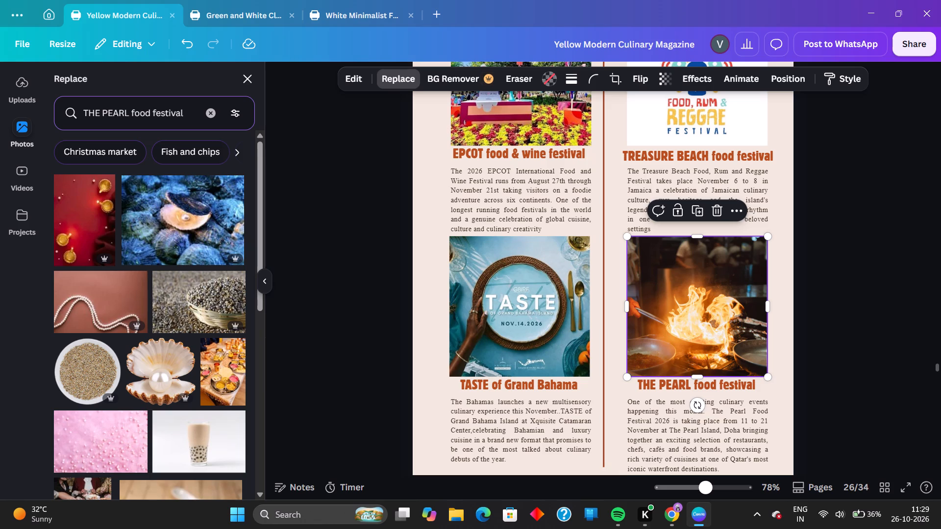
scroll(36, 309, down, 5)
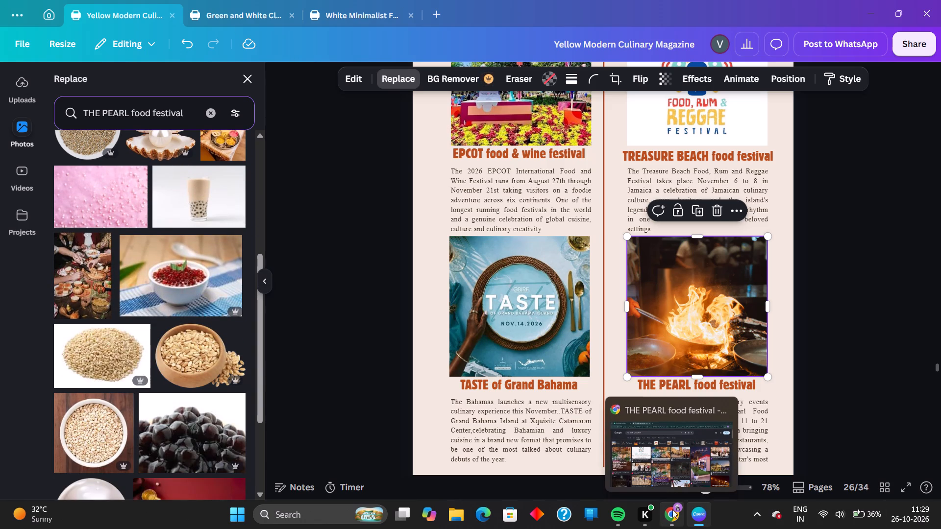
Switch to Chrome and look through the Google image results for a Pearl food festival picture suited to the magazine page.
click(688, 458)
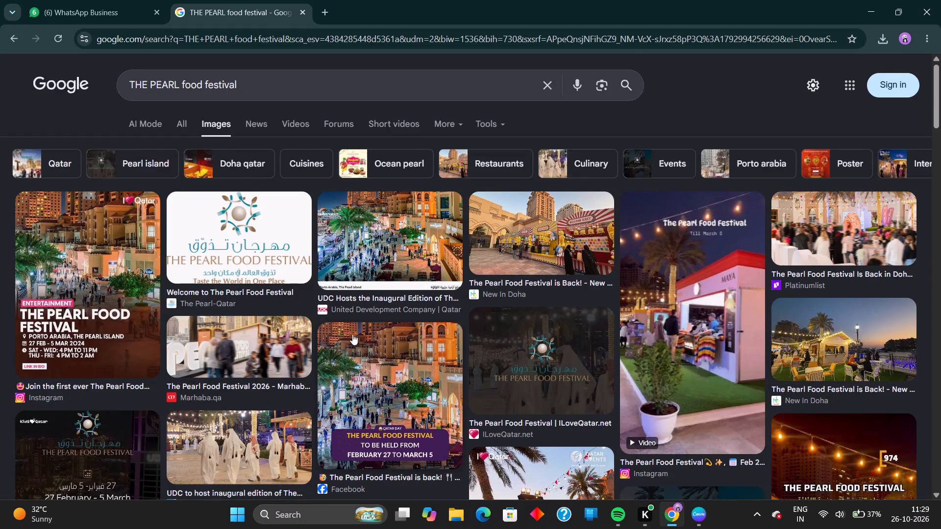
scroll(352, 334, down, 9)
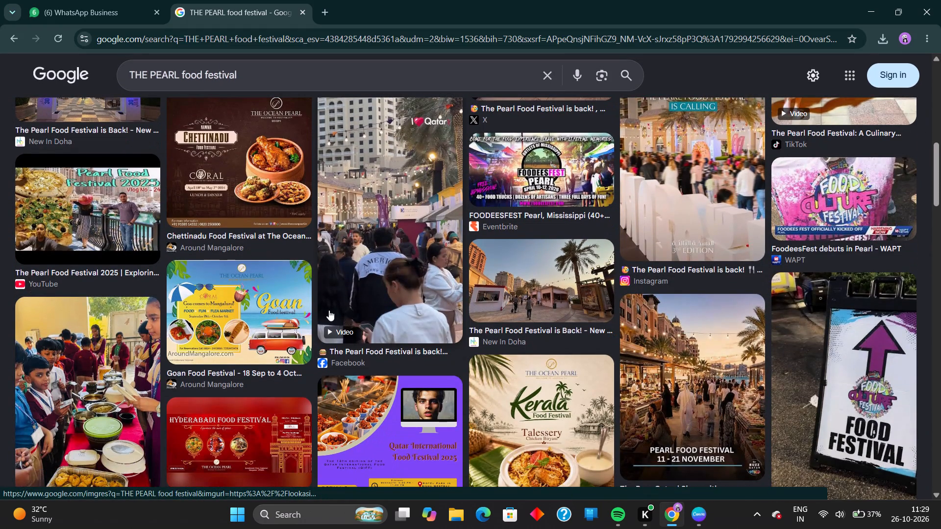
scroll(329, 310, down, 3)
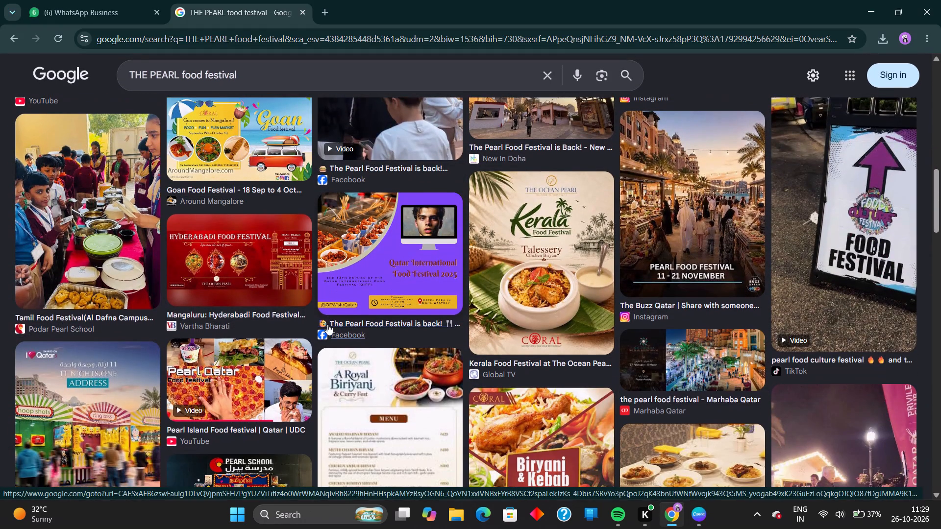
scroll(327, 324, down, 6)
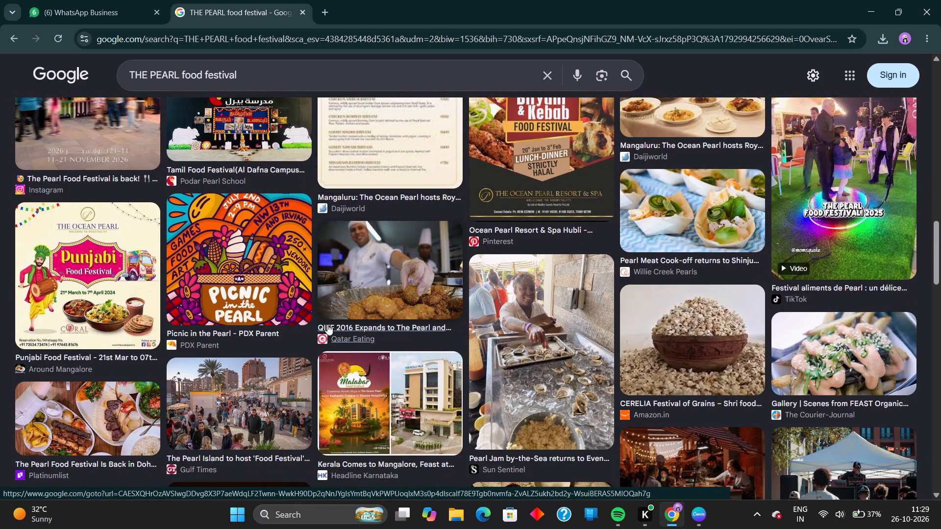
scroll(327, 324, down, 5)
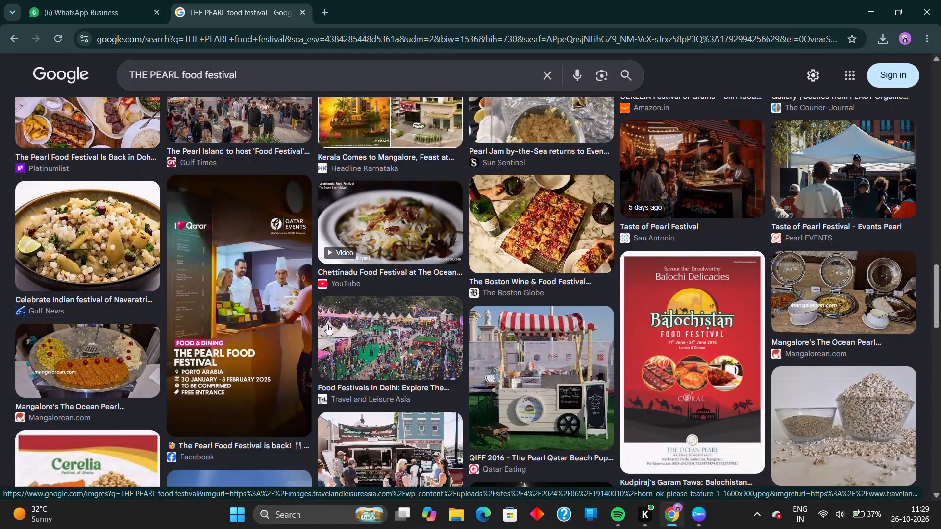
scroll(327, 324, down, 4)
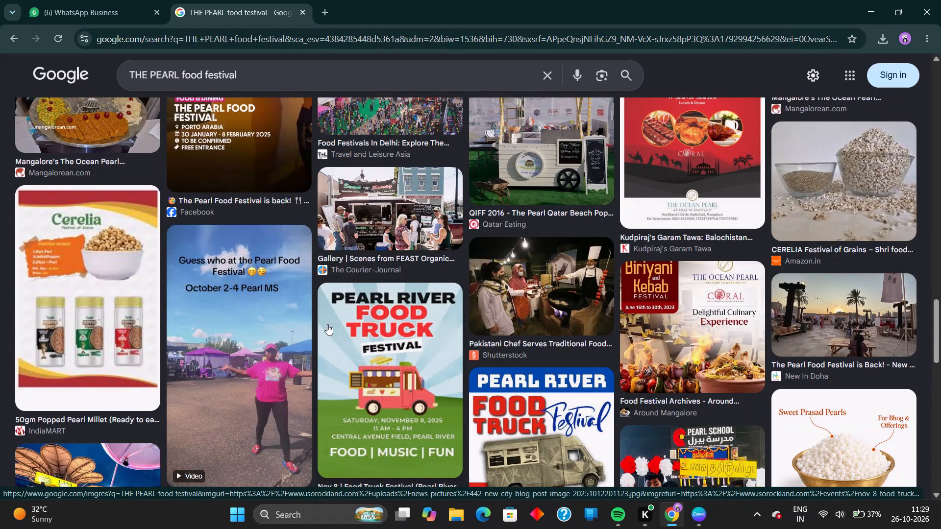
scroll(327, 324, down, 4)
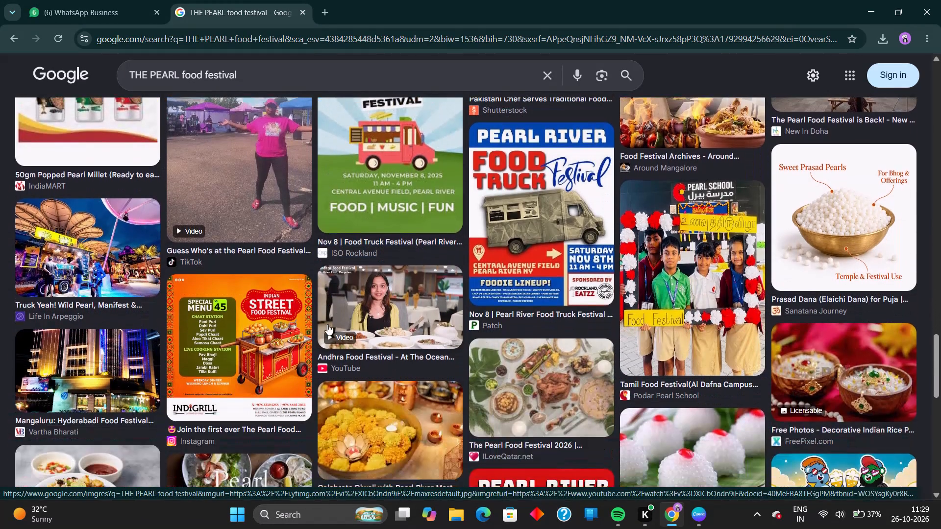
scroll(327, 324, down, 7)
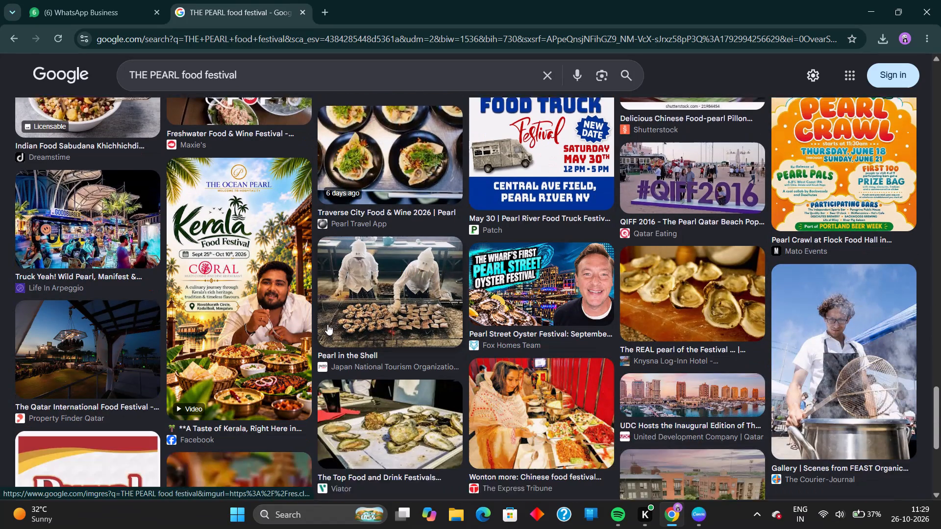
scroll(327, 324, up, 20)
scroll(327, 324, up, 8)
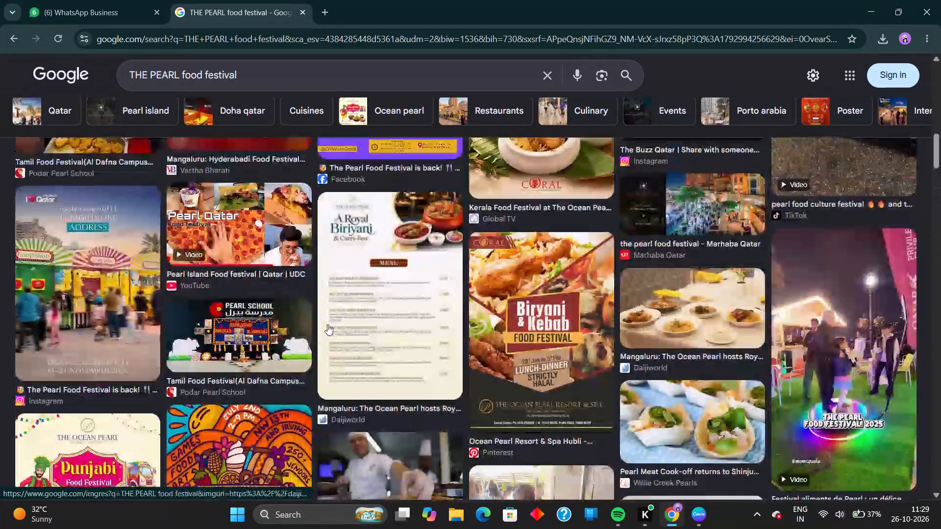
scroll(327, 324, up, 12)
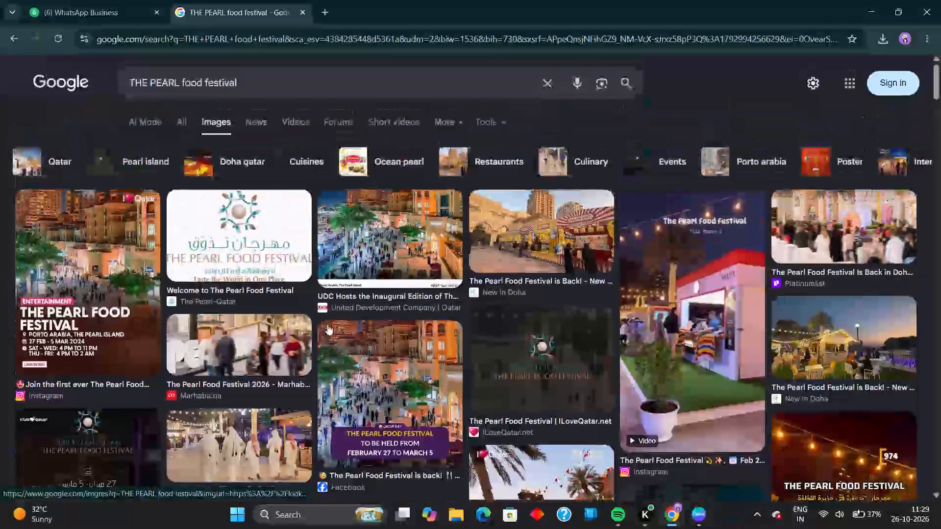
scroll(327, 324, up, 1)
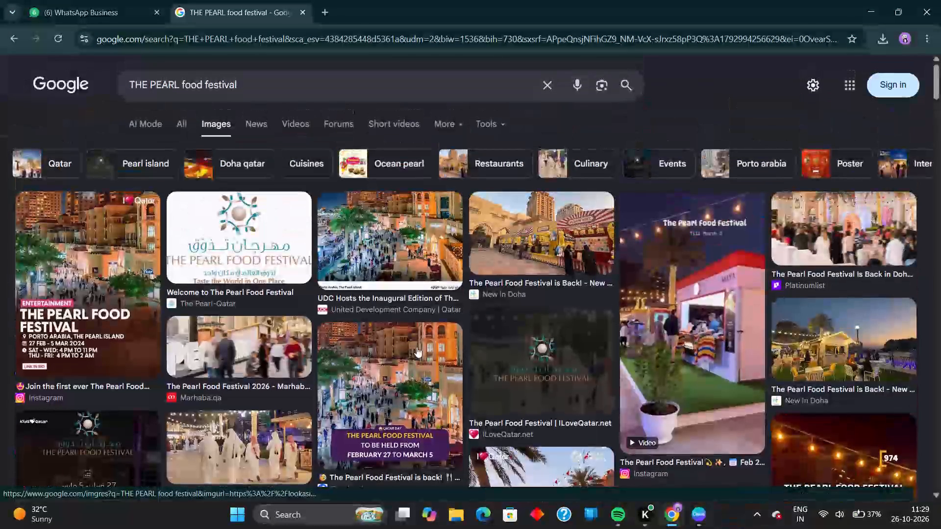
Save the white Pearl Food Festival logo image from The Pearl-Qatar result to Downloads as images.png.
right_click(580, 366)
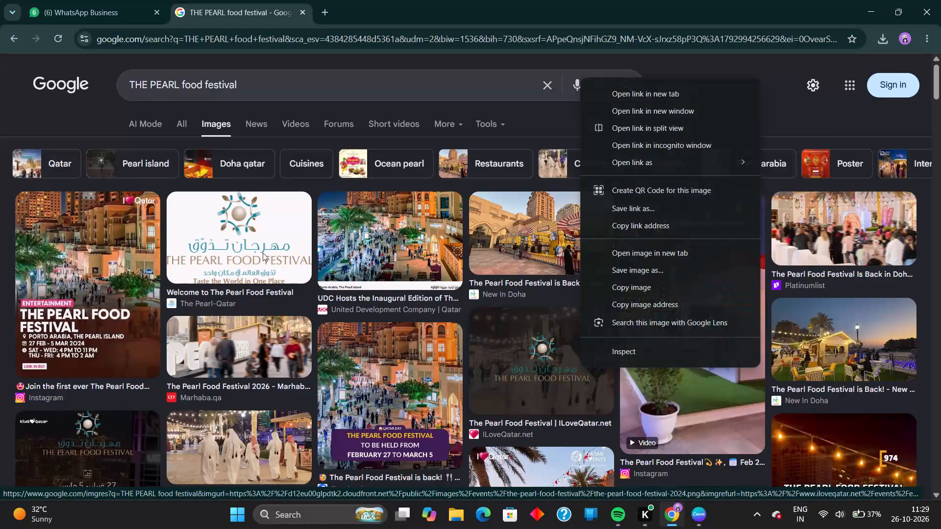
right_click(263, 253)
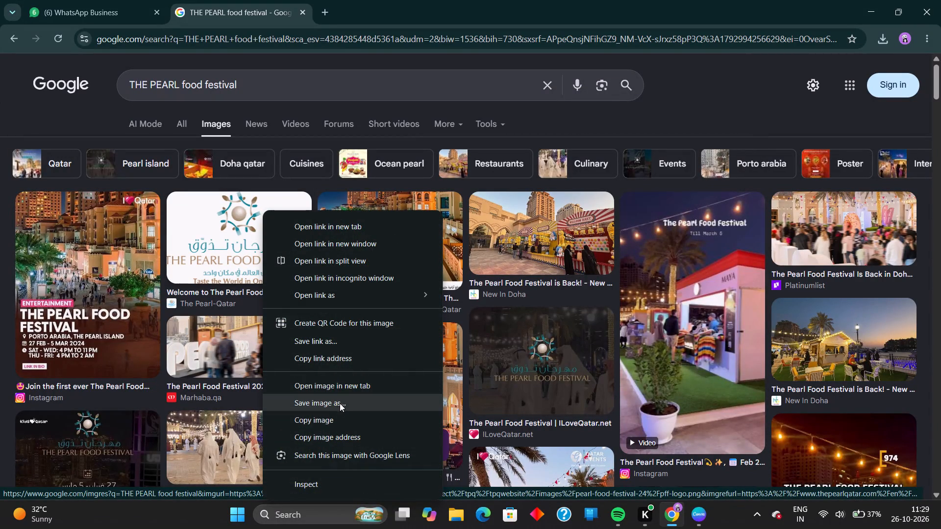
click(341, 401)
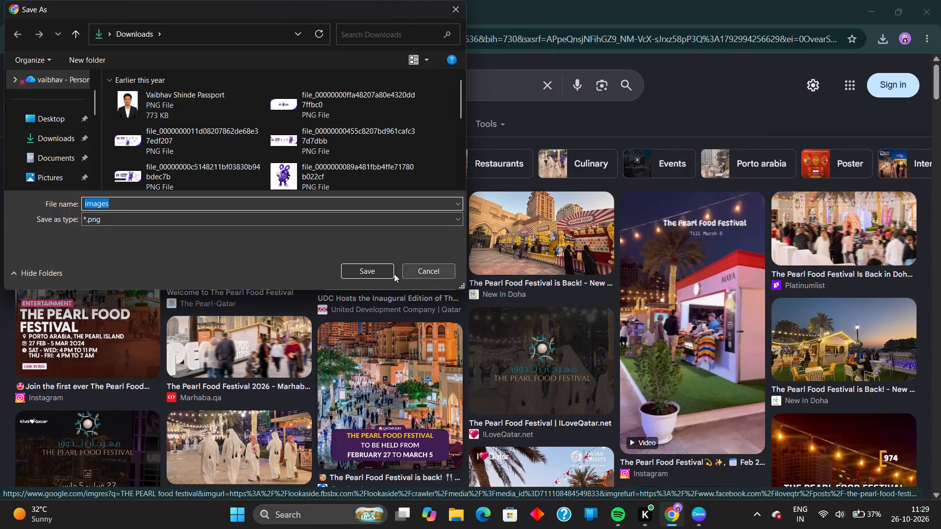
click(380, 270)
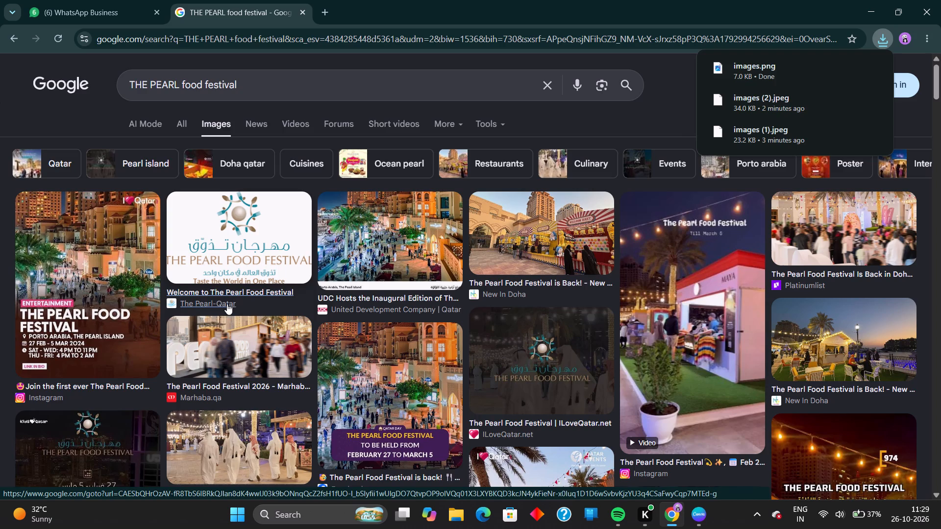
Open The Pearl-Qatar website from the logo result and examine its food festival and Explore pages for usable pictures.
click(227, 304)
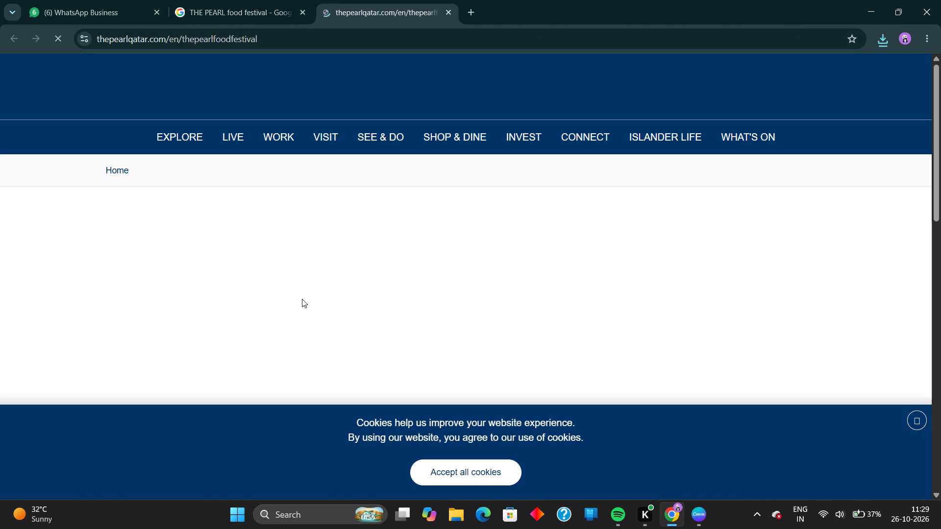
click(922, 413)
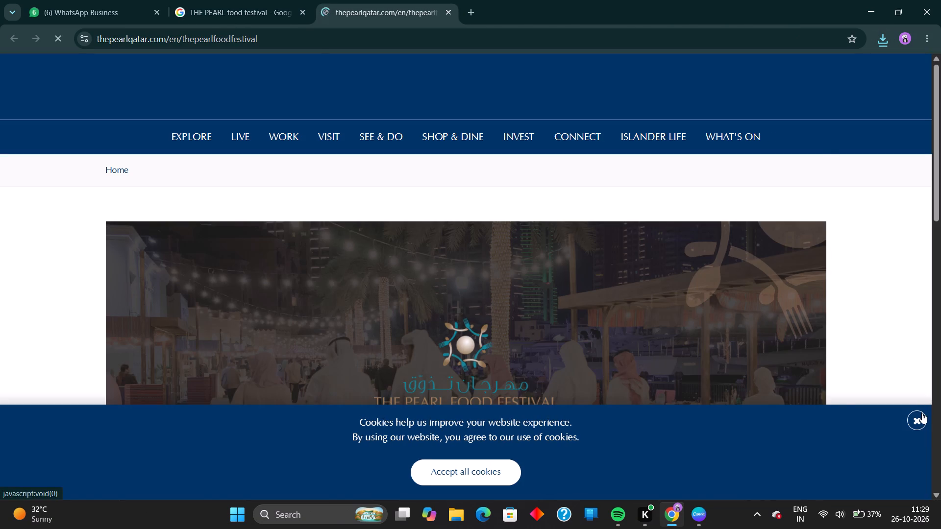
click(916, 421)
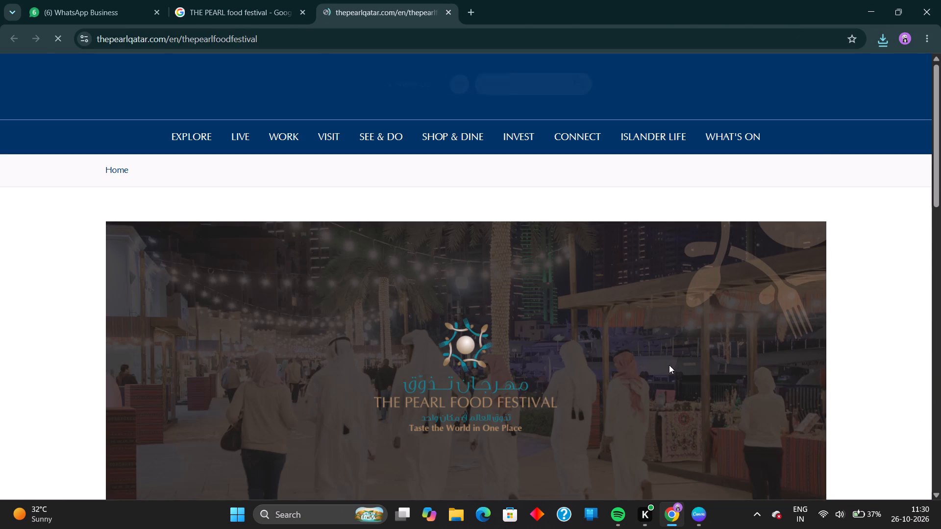
scroll(630, 373, down, 18)
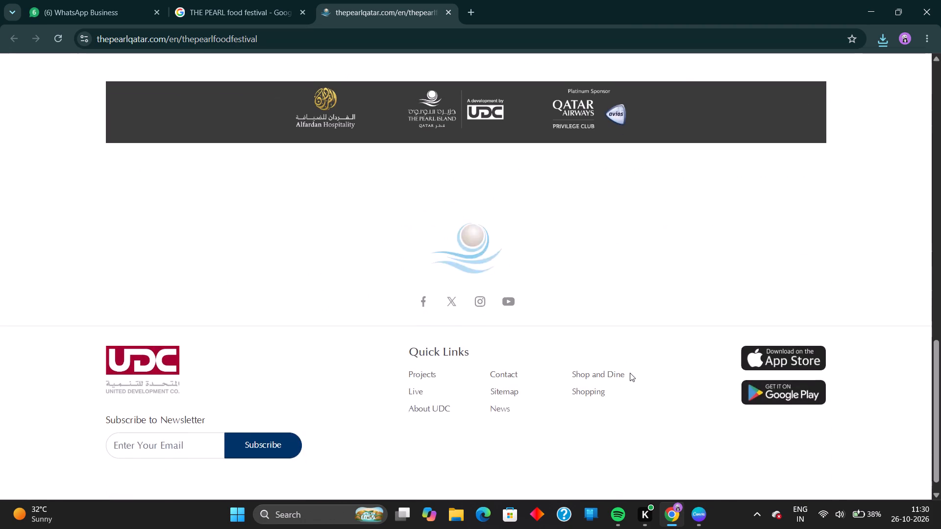
scroll(630, 373, down, 2)
scroll(630, 373, up, 18)
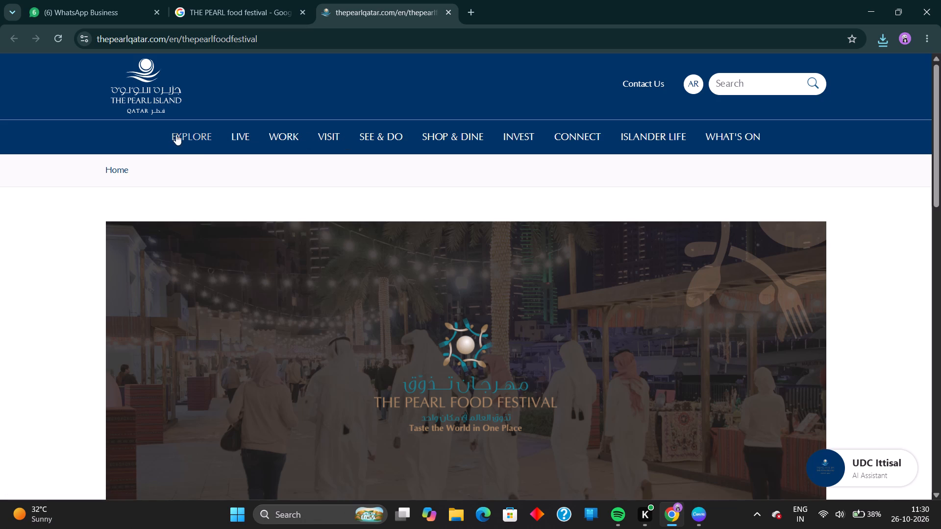
click(188, 128)
click(192, 137)
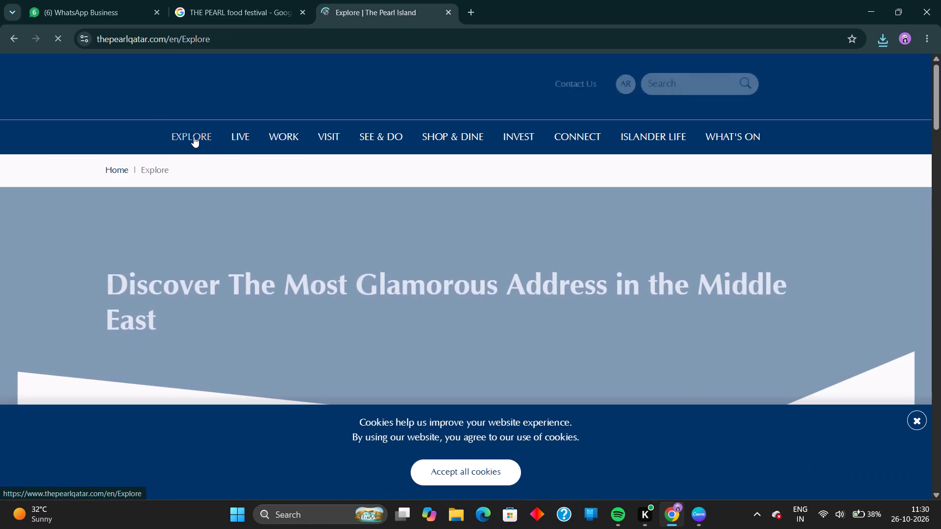
scroll(274, 193, down, 20)
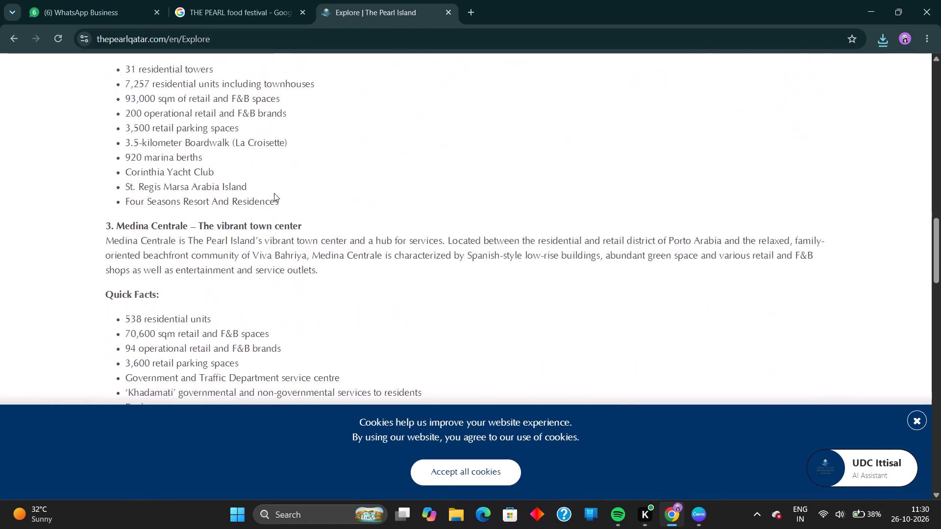
scroll(274, 193, down, 20)
scroll(274, 193, down, 6)
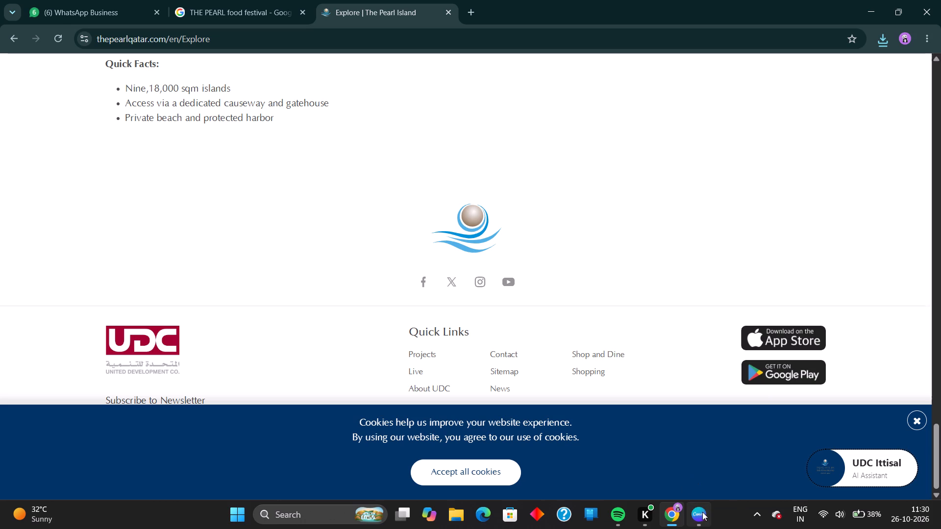
Switch to Canva and replace the flaming pan photo above THE PEARL food festival heading with the downloaded images PNG file.
click(700, 473)
click(684, 344)
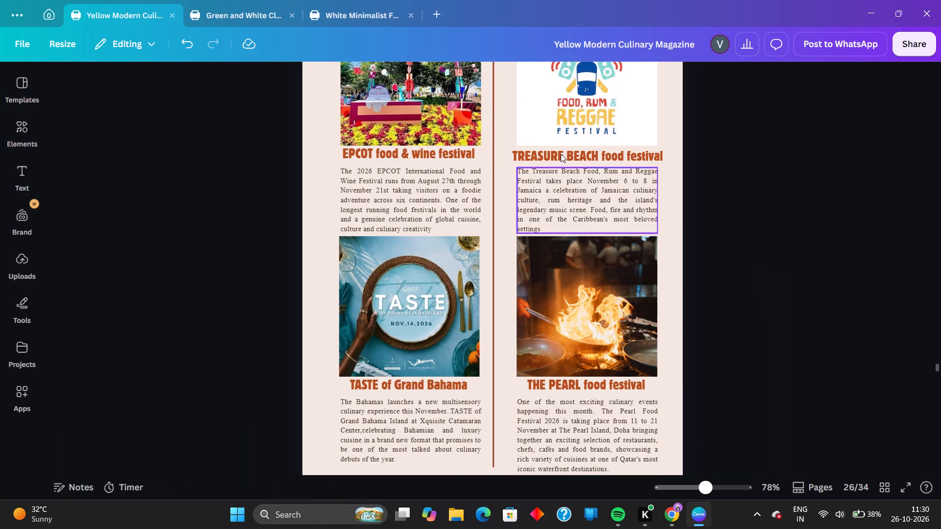
click(595, 318)
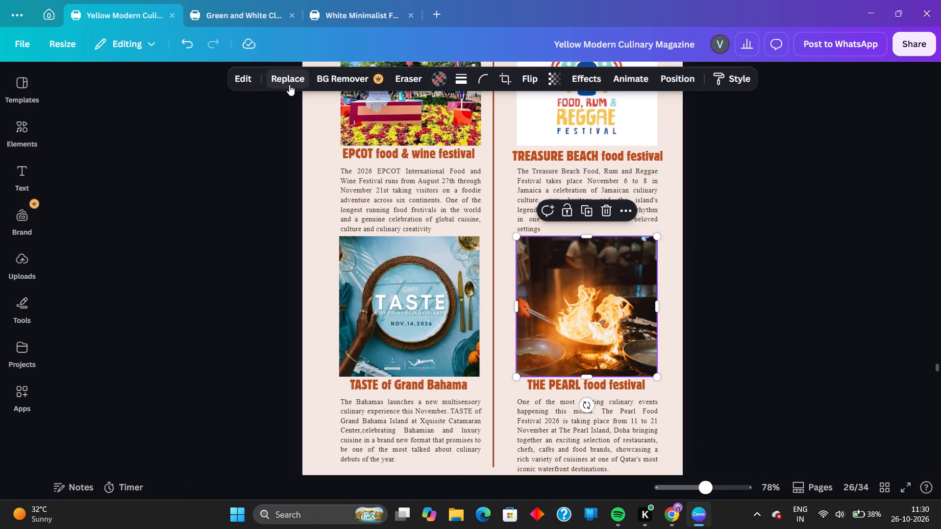
click(289, 85)
click(19, 110)
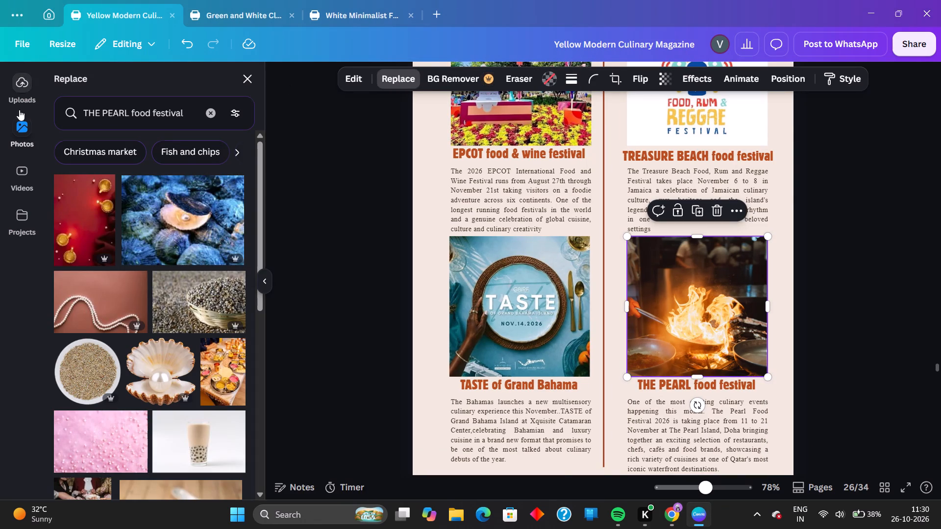
click(158, 143)
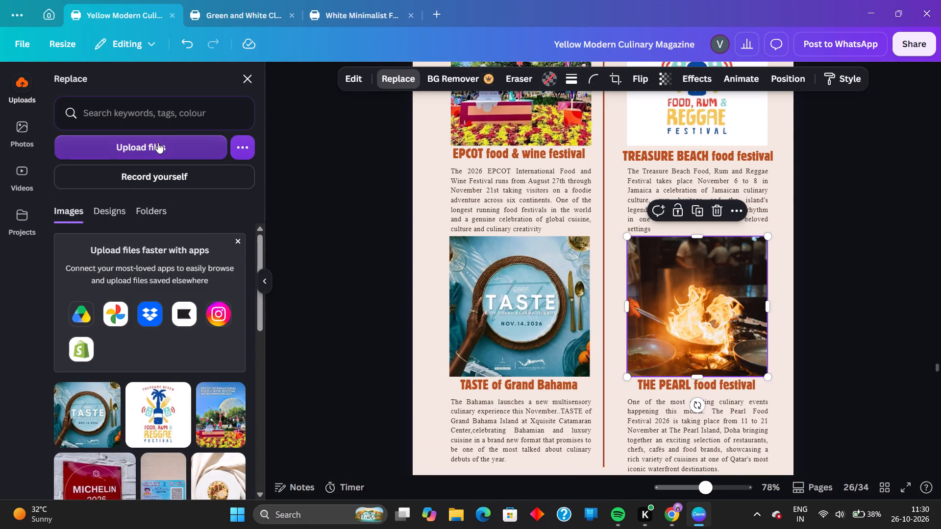
click(160, 118)
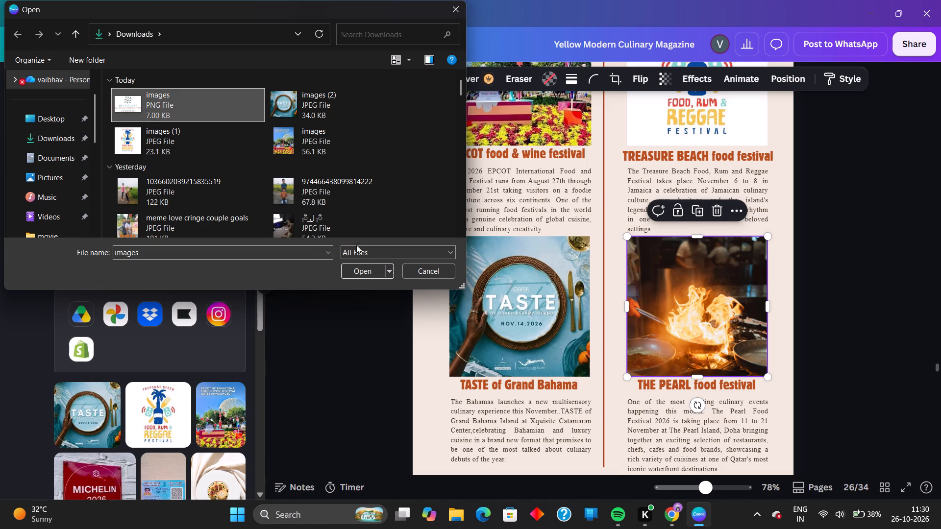
click(354, 268)
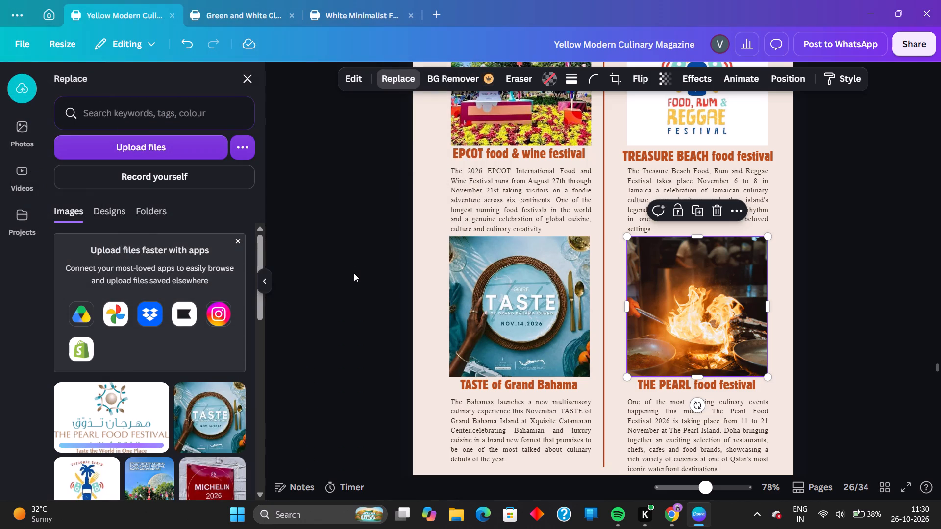
click(145, 416)
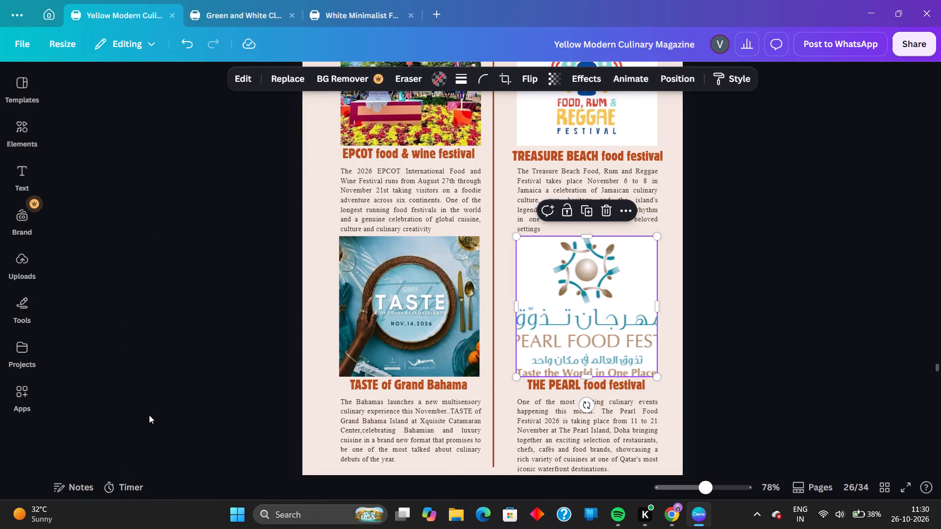
click(247, 391)
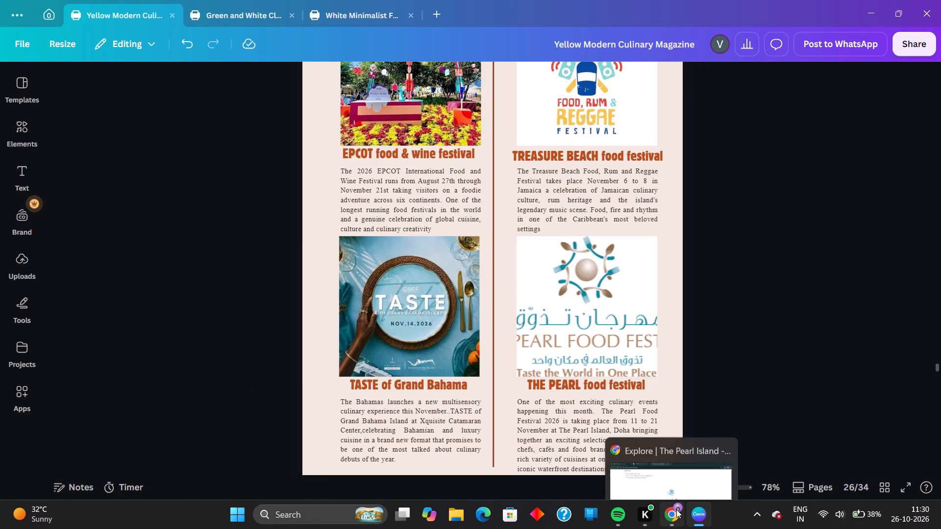
Switch to Chrome, close The Pearl-Qatar site and save the dark Pearl Food Festival image from the ILoveQatar.net result to Downloads.
click(675, 476)
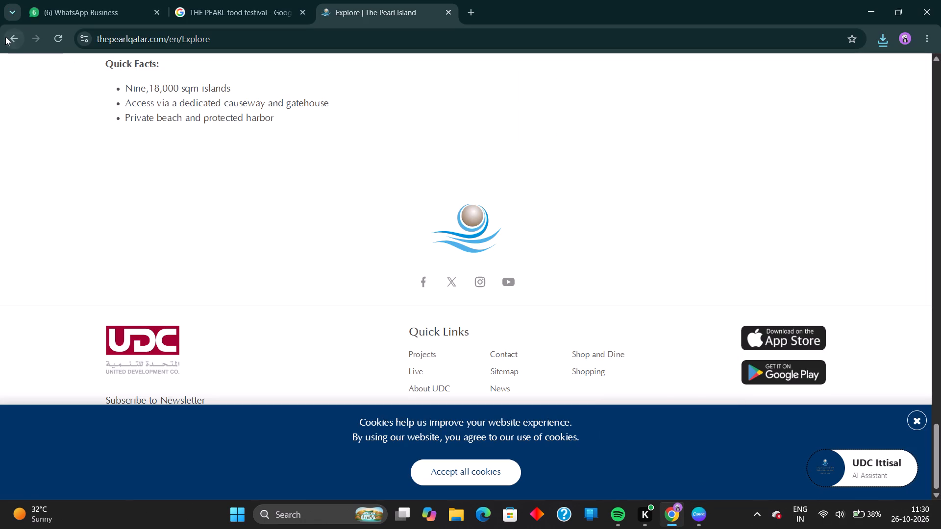
click(5, 37)
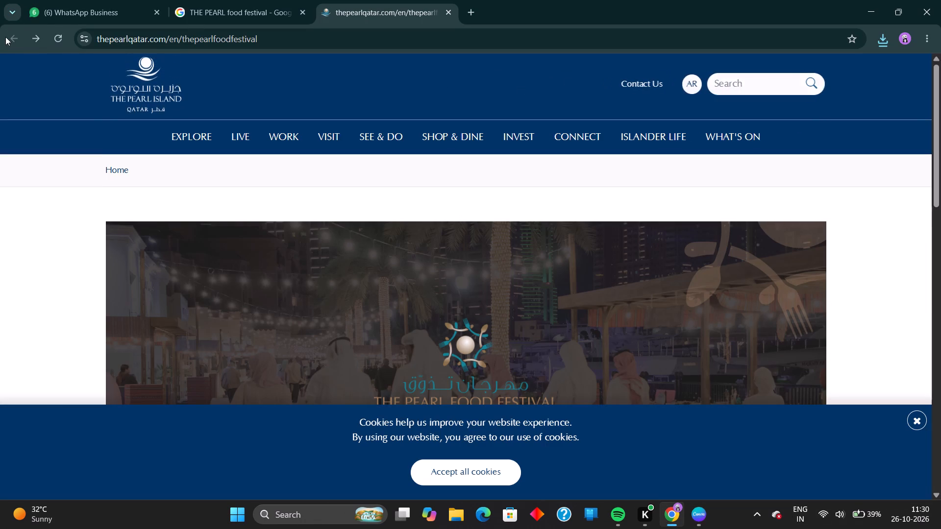
click(451, 14)
right_click(548, 377)
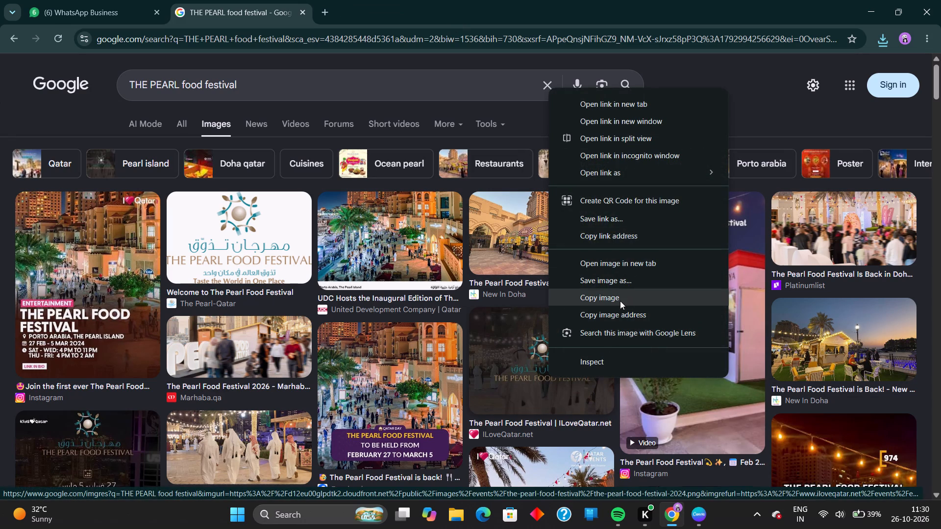
click(624, 283)
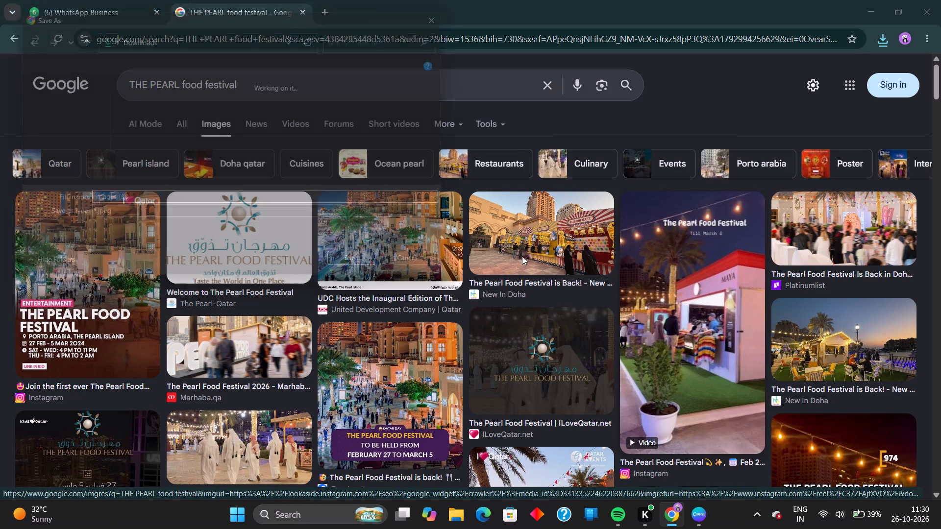
click(378, 272)
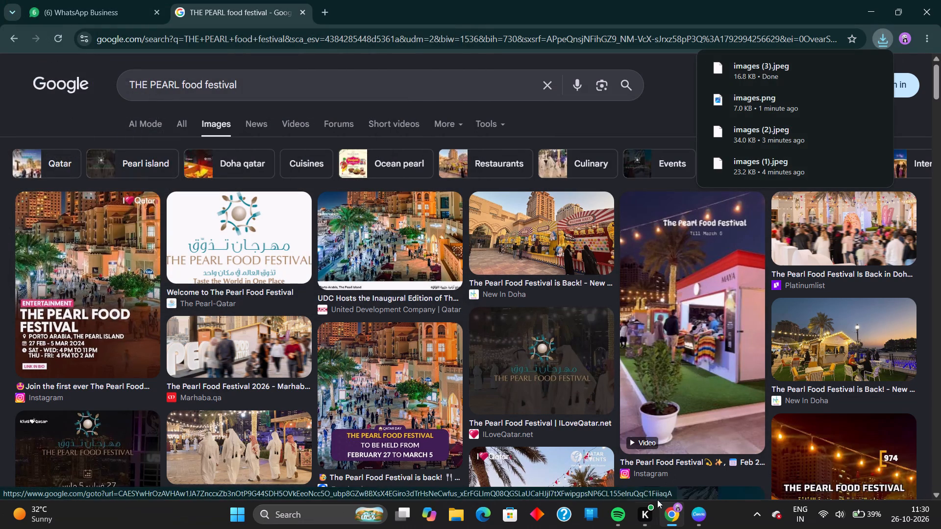
Switch to Canva and replace the white logo image above THE PEARL food festival with the downloaded images (3) JPEG file.
click(707, 472)
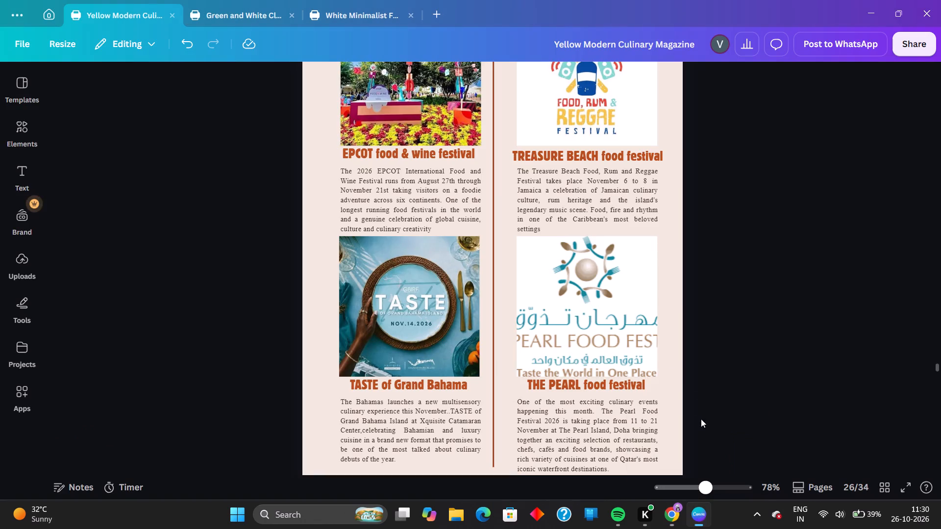
click(614, 335)
click(303, 76)
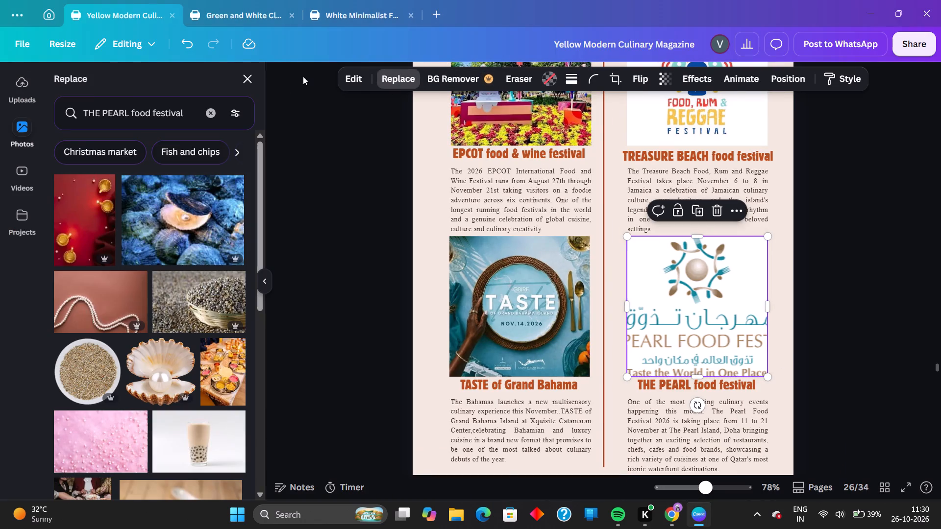
click(16, 90)
click(96, 149)
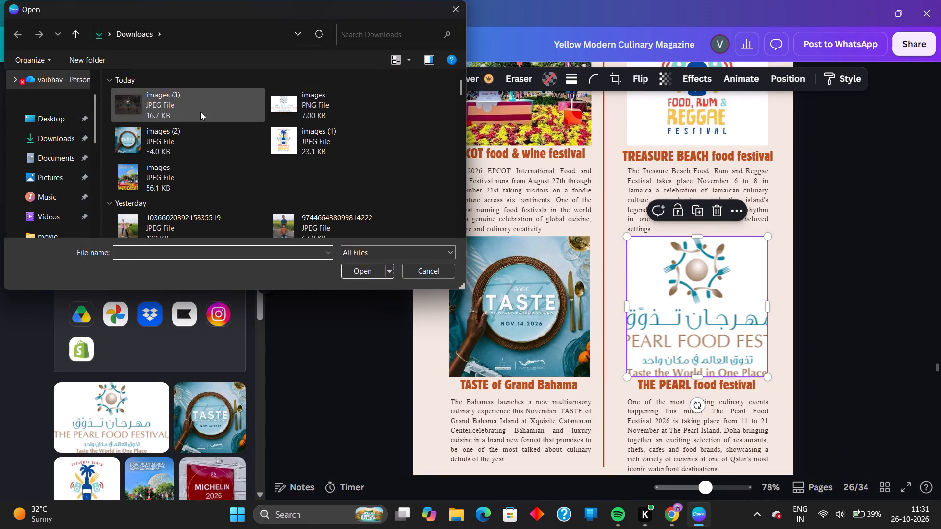
click(200, 112)
click(352, 270)
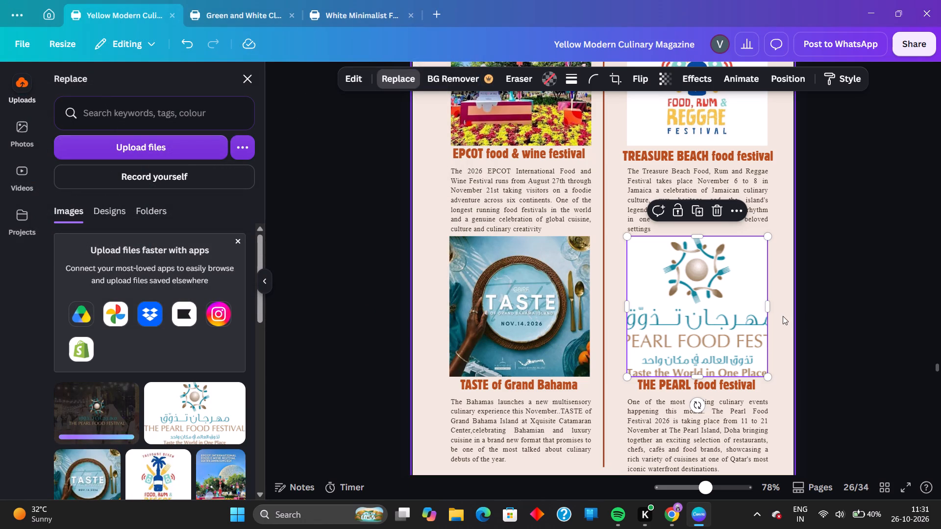
click(96, 422)
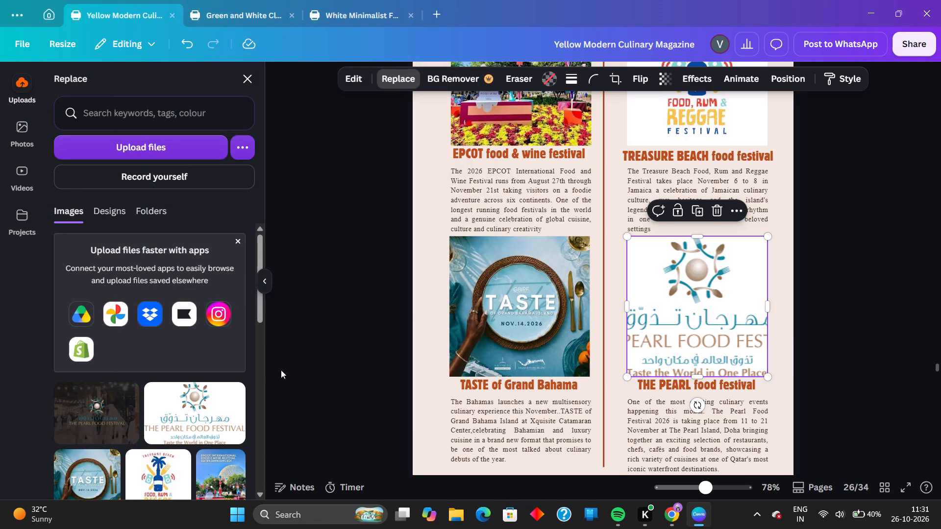
click(98, 416)
click(252, 353)
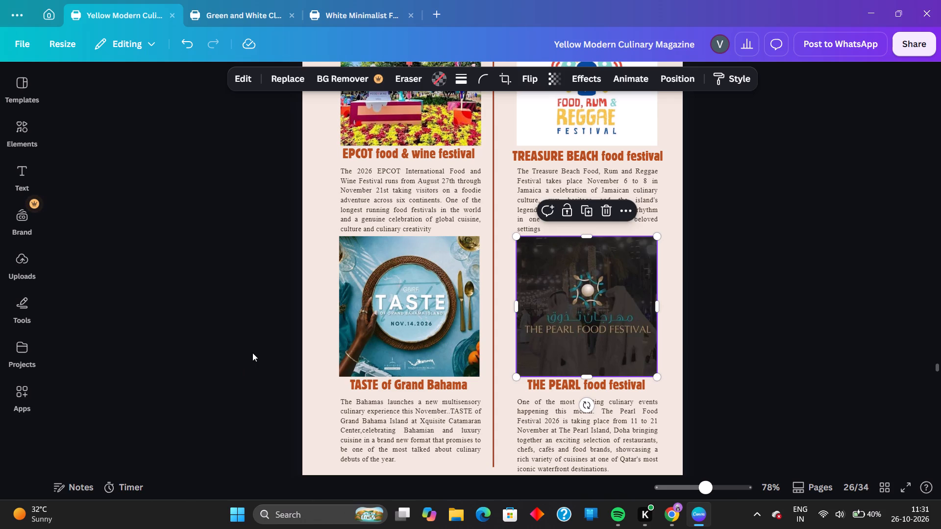
Review the food festival pages 25 and 26 and the adjoining Plated to Perfection page for layout and content.
scroll(631, 271, up, 2)
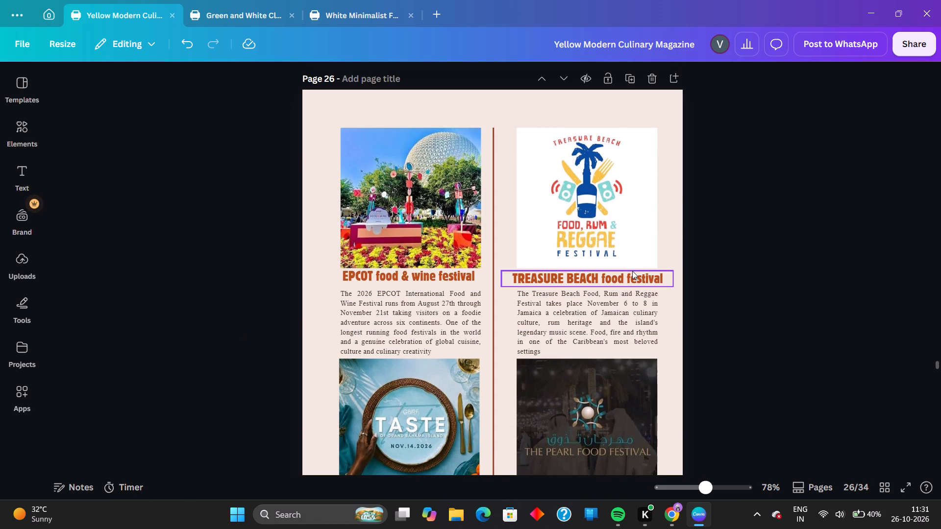
scroll(810, 264, down, 3)
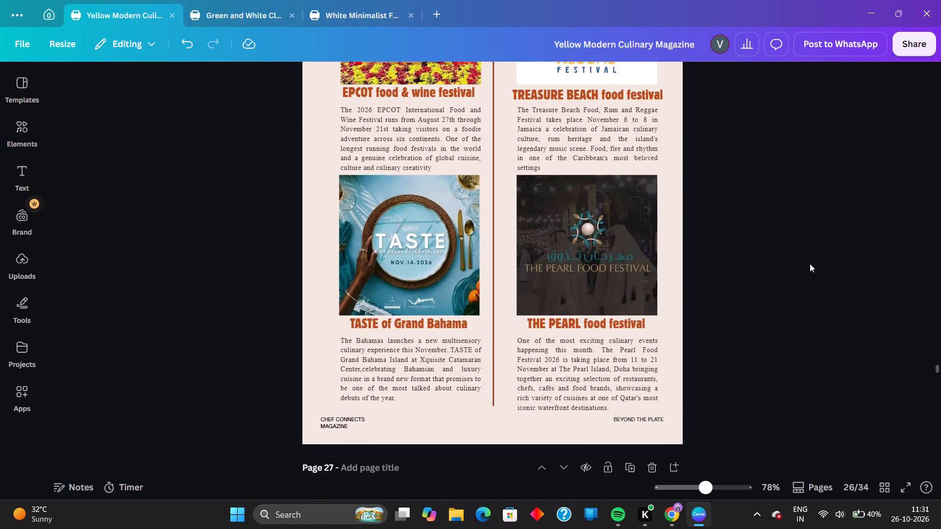
scroll(810, 264, up, 13)
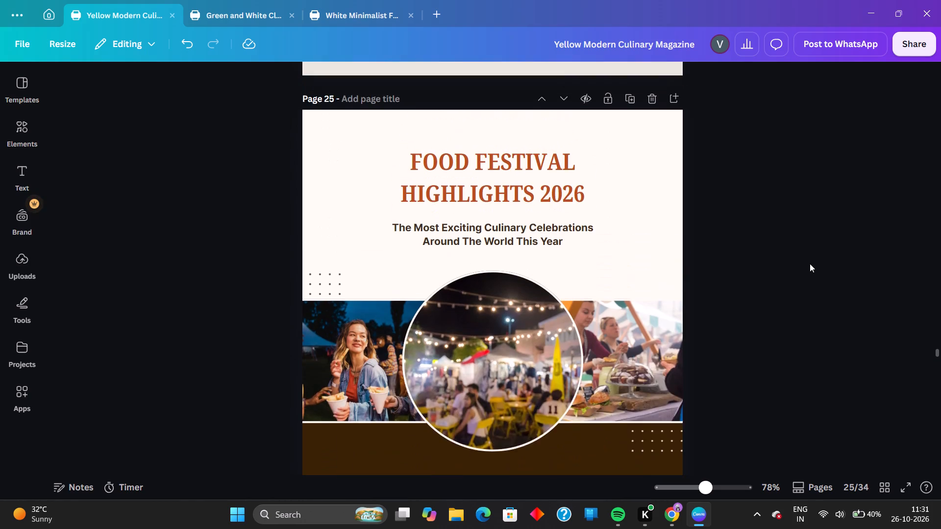
scroll(810, 264, up, 4)
scroll(810, 264, down, 13)
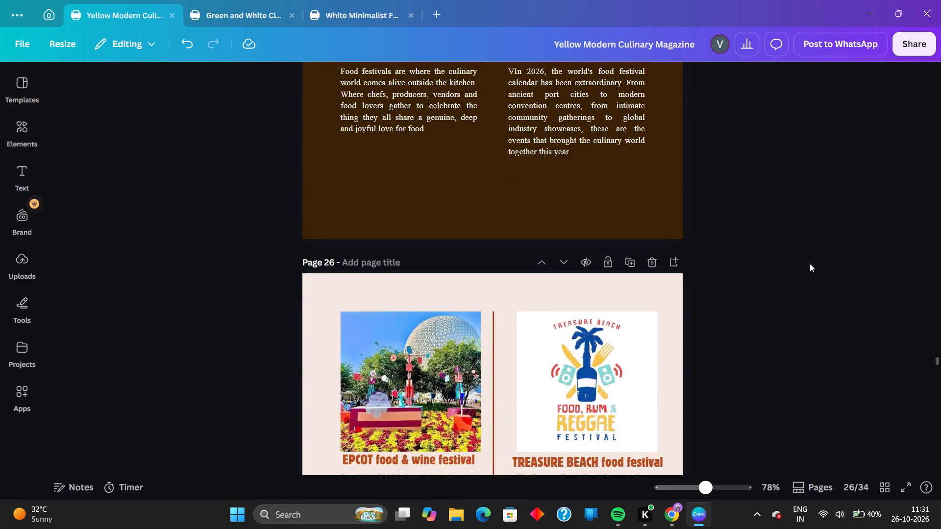
scroll(810, 264, down, 8)
scroll(491, 326, up, 1)
scroll(436, 323, down, 4)
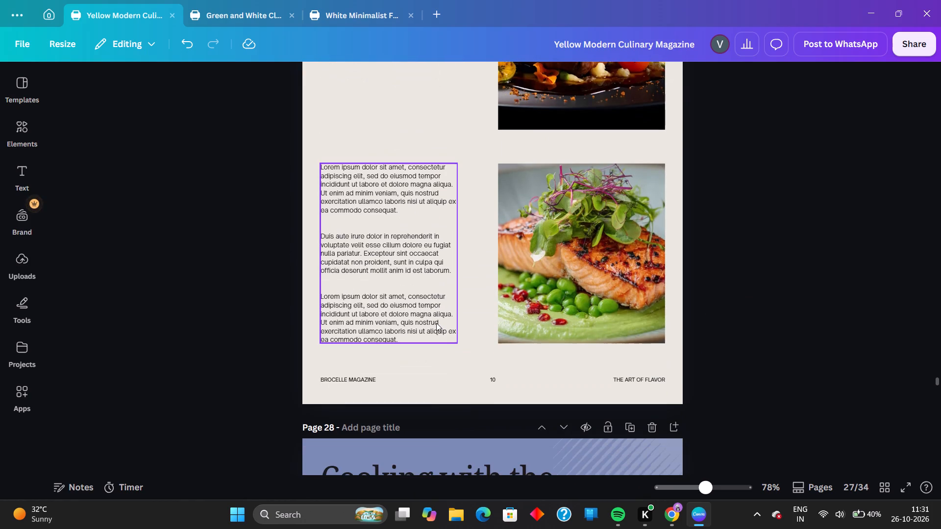
scroll(436, 323, up, 7)
scroll(436, 323, down, 3)
scroll(436, 323, up, 14)
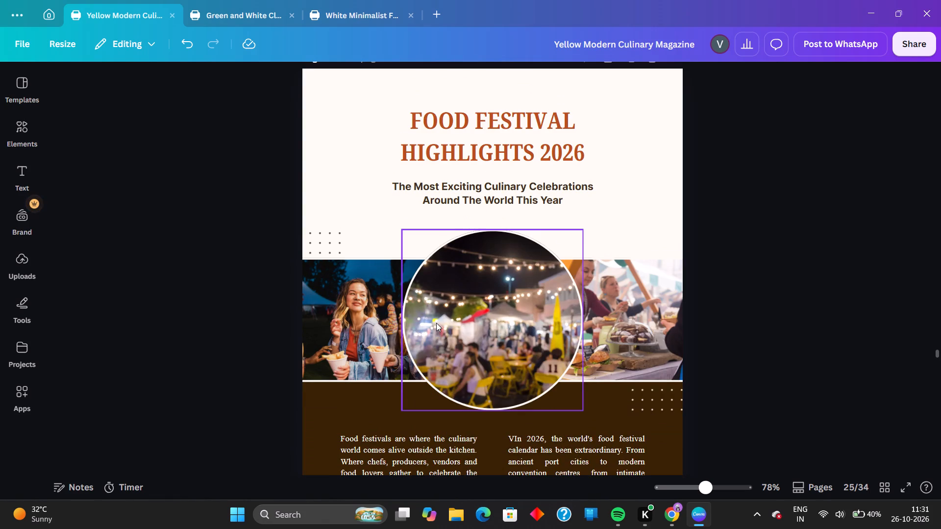
scroll(436, 323, down, 9)
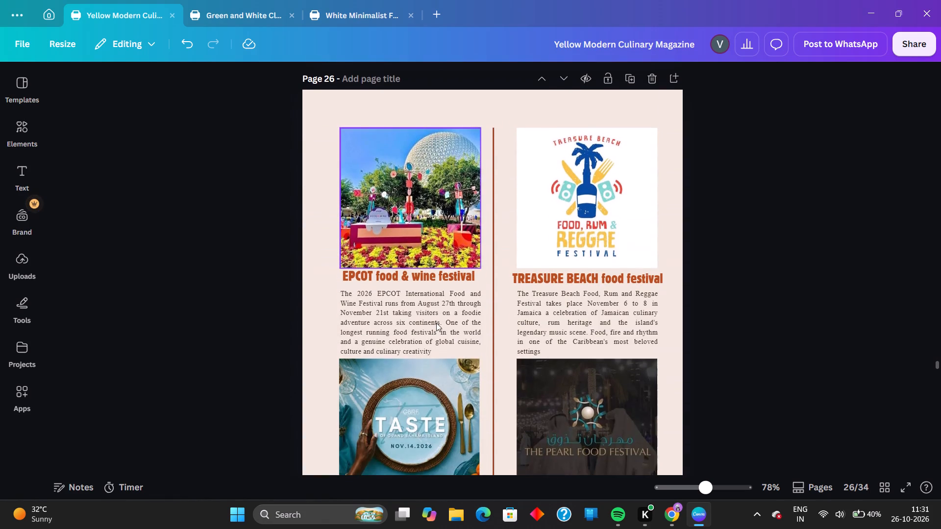
scroll(436, 323, down, 4)
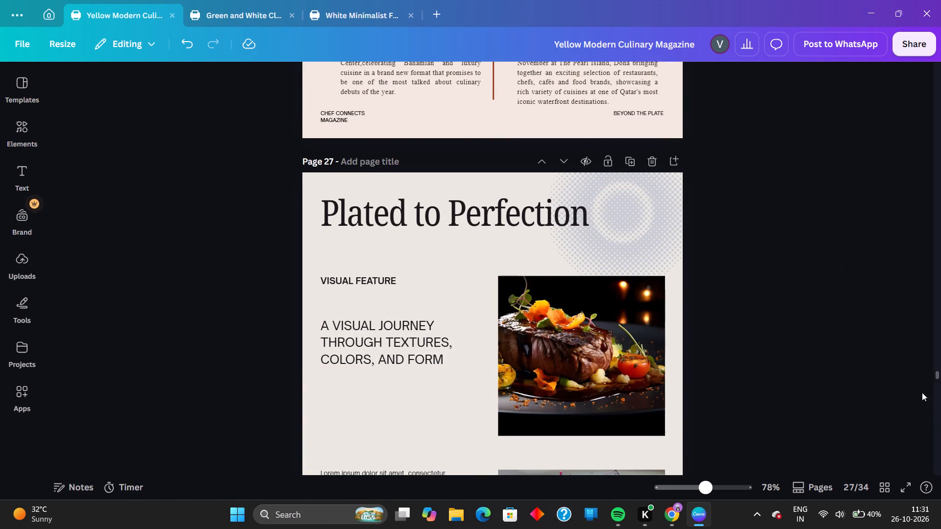
In the page overview, move the Food Festival Highlights 2026 page and the four-festival page ahead of page 24, The Story of Chef Jaesin.
click(887, 486)
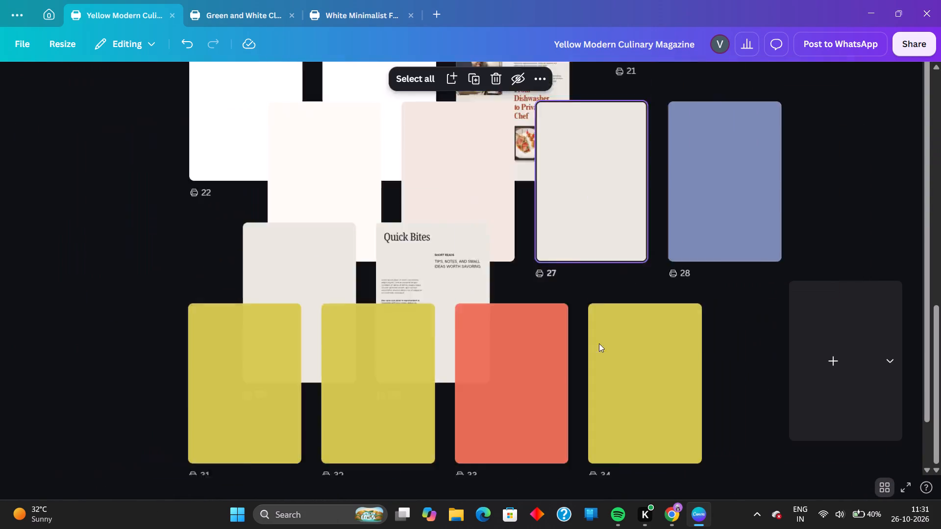
scroll(361, 352, up, 15)
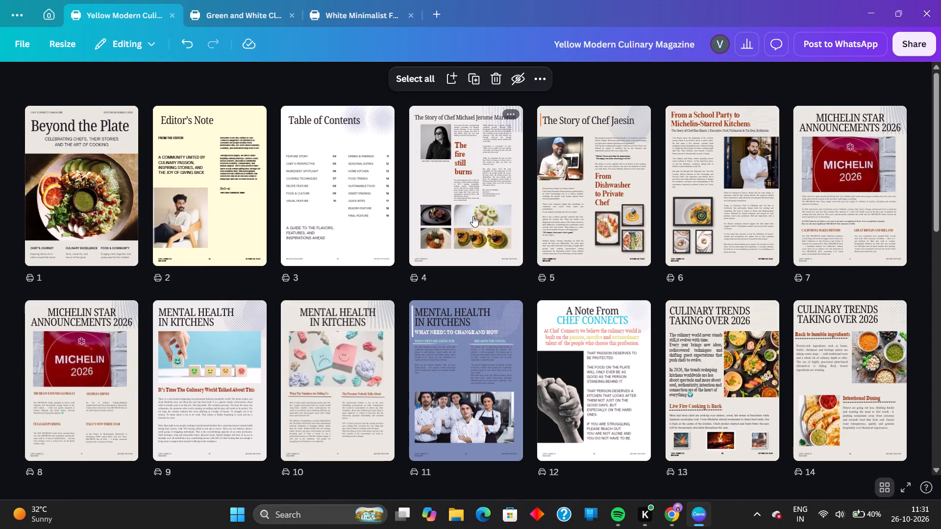
scroll(472, 217, down, 10)
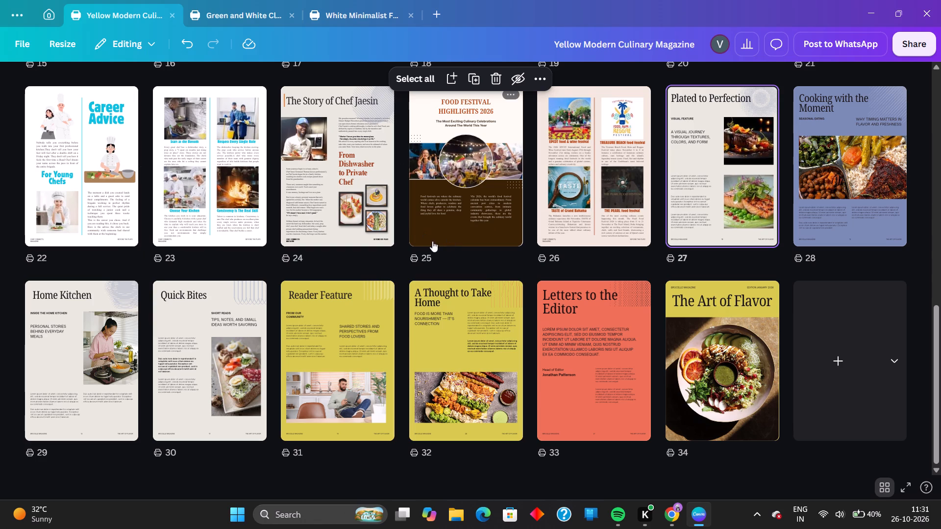
drag(446, 205, 436, 208)
drag(436, 208, 277, 206)
drag(583, 202, 410, 207)
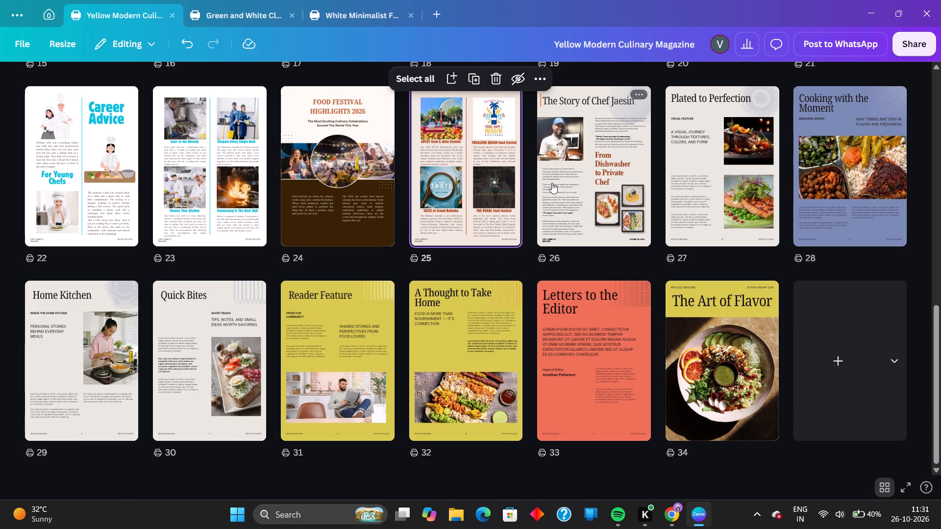
Look over the page thumbnails and open page 8, the second MICHELIN STAR ANNOUNCEMENTS 2026 page, for editing.
scroll(552, 183, up, 1)
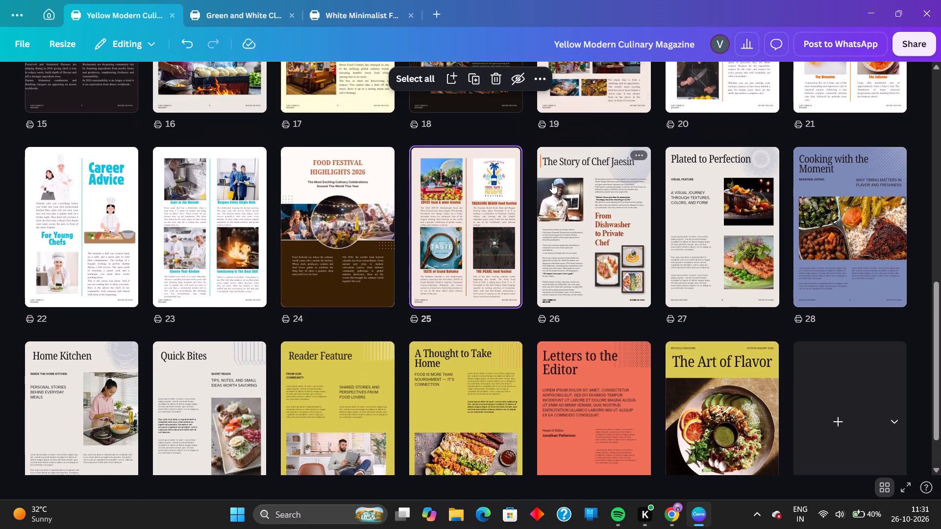
scroll(552, 183, up, 1)
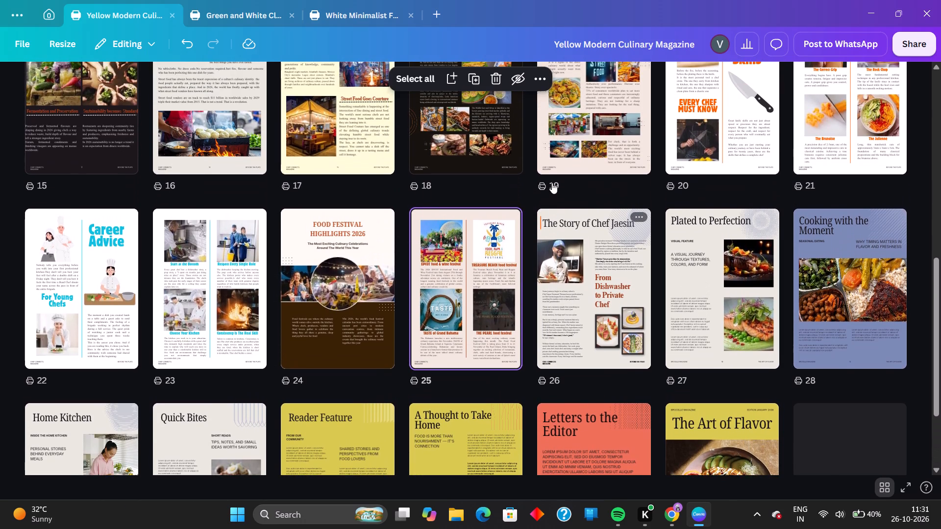
click(355, 260)
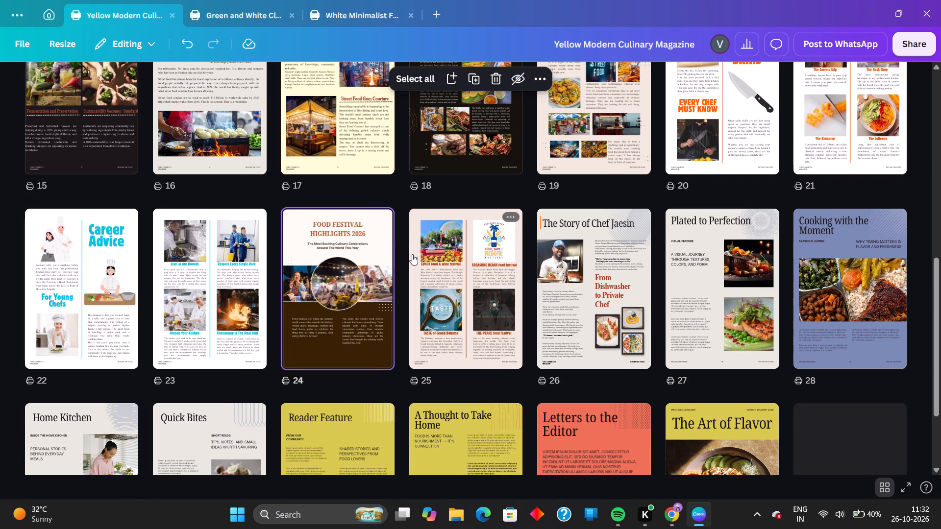
scroll(412, 254, up, 10)
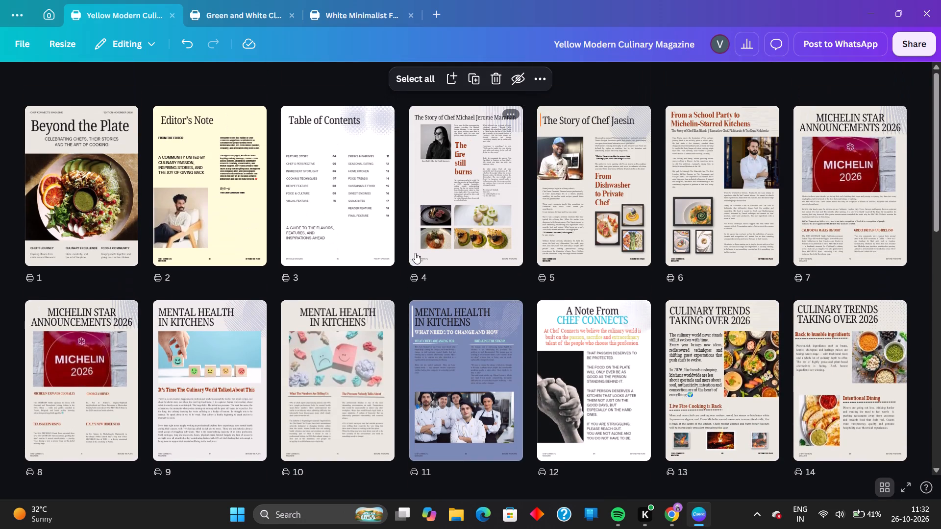
scroll(749, 289, down, 1)
click(110, 291)
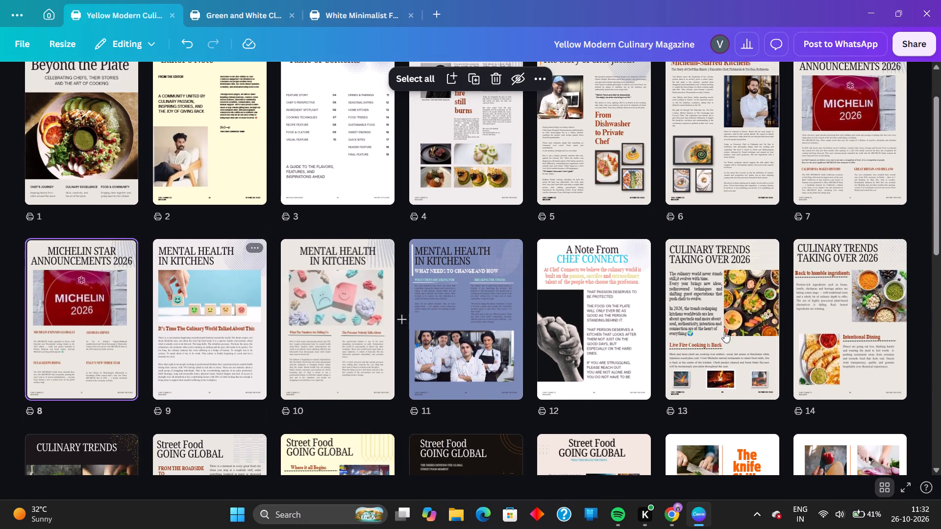
click(889, 492)
Search the replacement photos for "michelin" and browse the options for the MICHELIN 2026 picture on page 8.
click(474, 205)
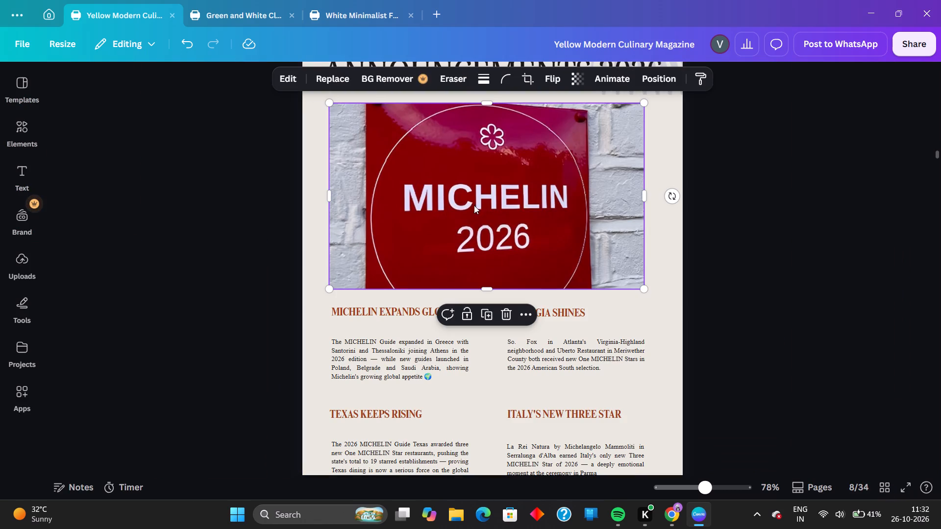
click(344, 69)
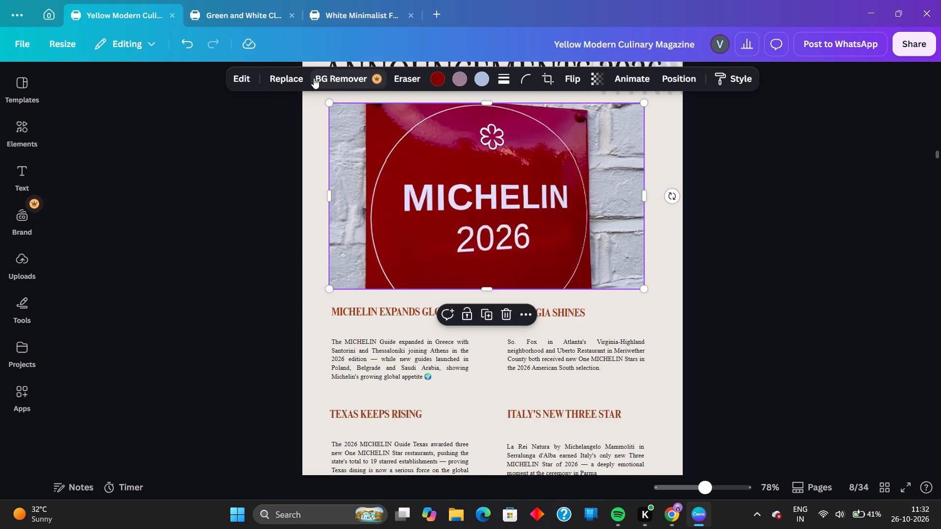
click(294, 77)
click(213, 113)
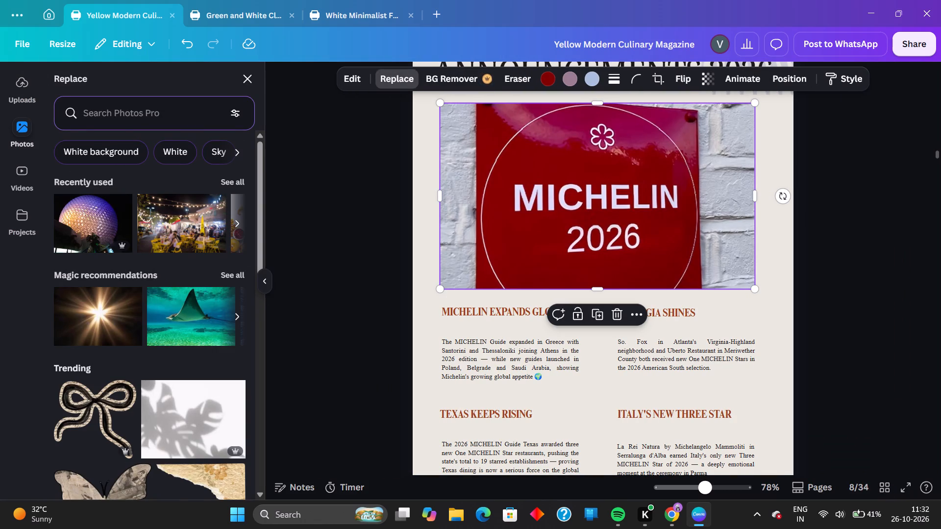
text(mich)
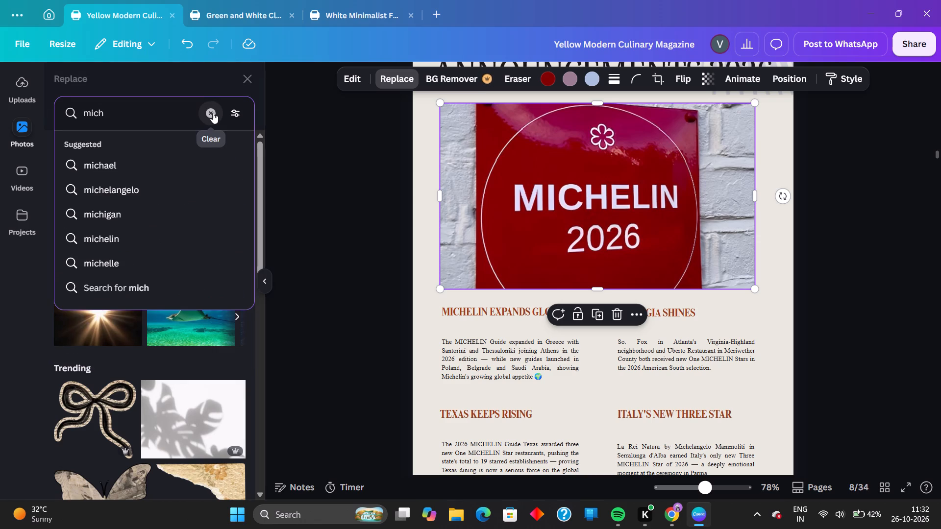
text(elin)
key(Return)
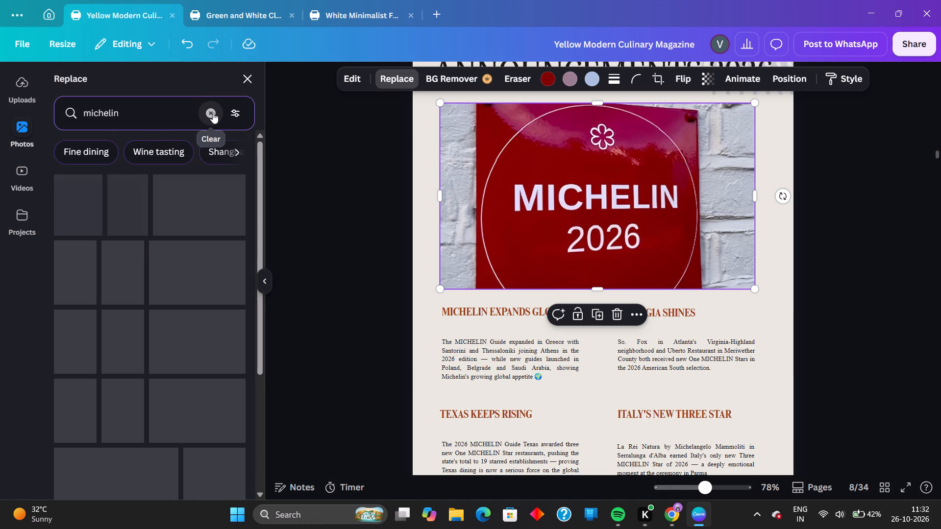
key(Escape)
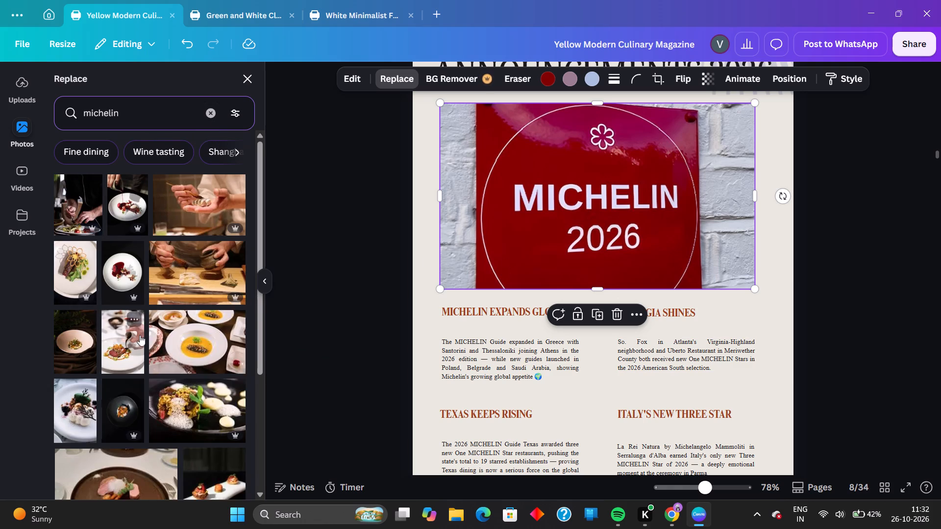
scroll(149, 332, down, 5)
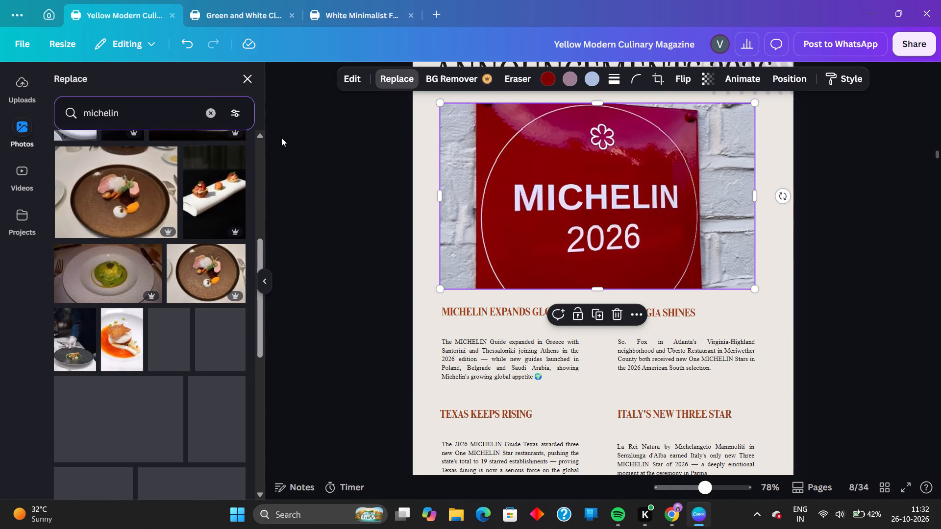
click(258, 80)
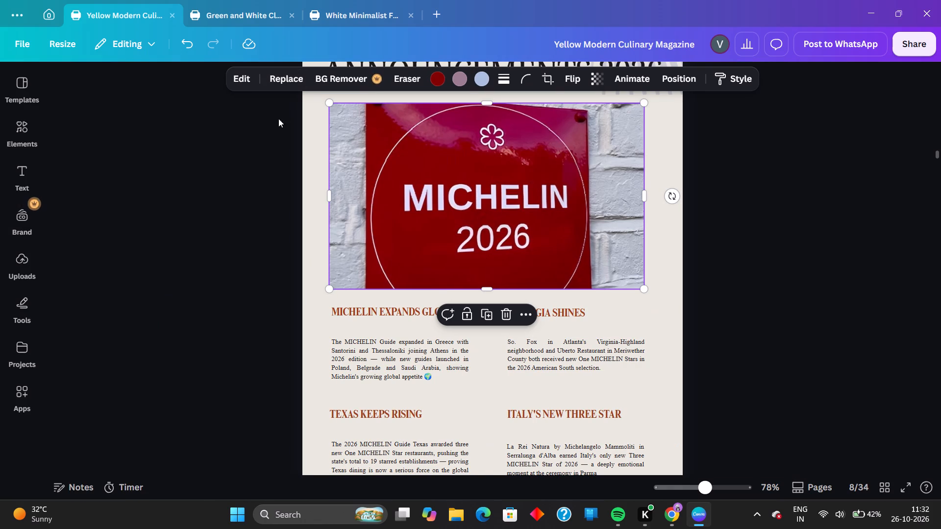
click(829, 306)
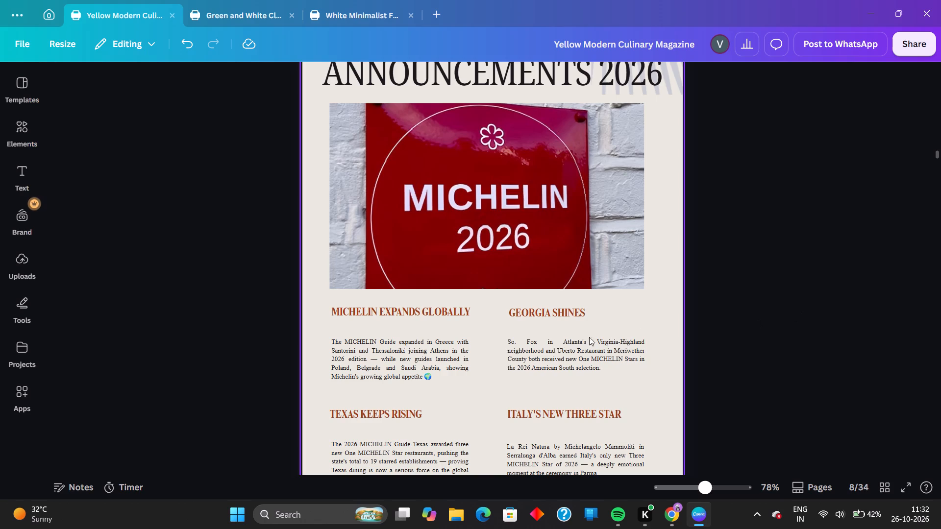
Review the mental health, culinary trends and street food pages from page 9 through page 16 for content and layout.
scroll(641, 351, down, 9)
scroll(642, 304, down, 5)
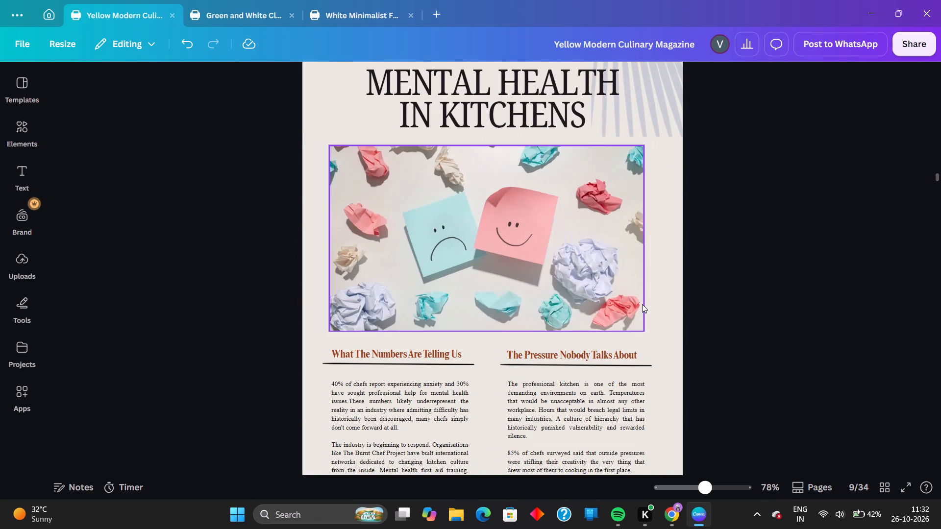
scroll(642, 304, down, 2)
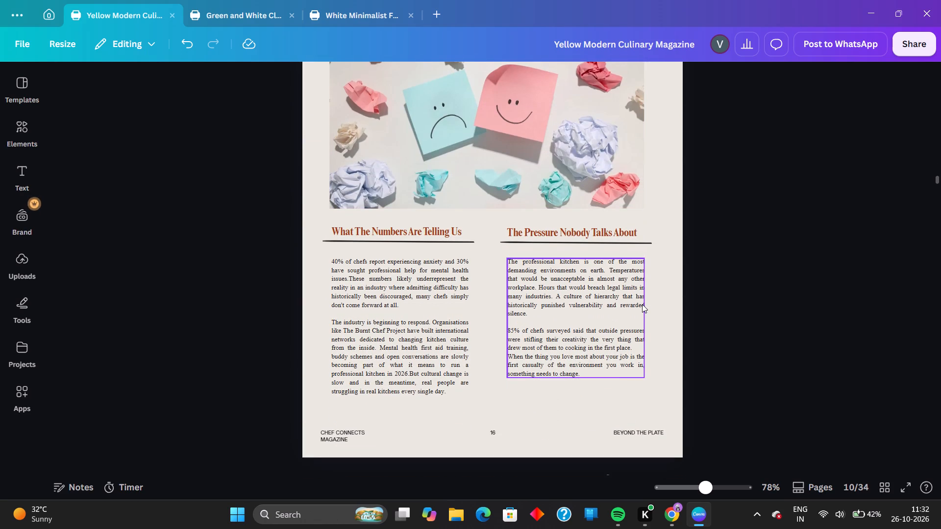
scroll(642, 304, down, 4)
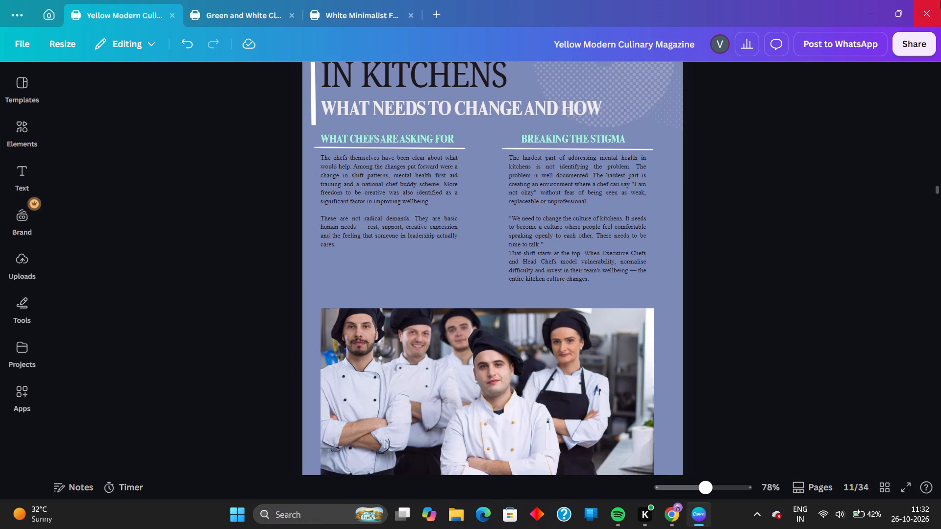
scroll(702, 341, down, 5)
scroll(681, 304, down, 4)
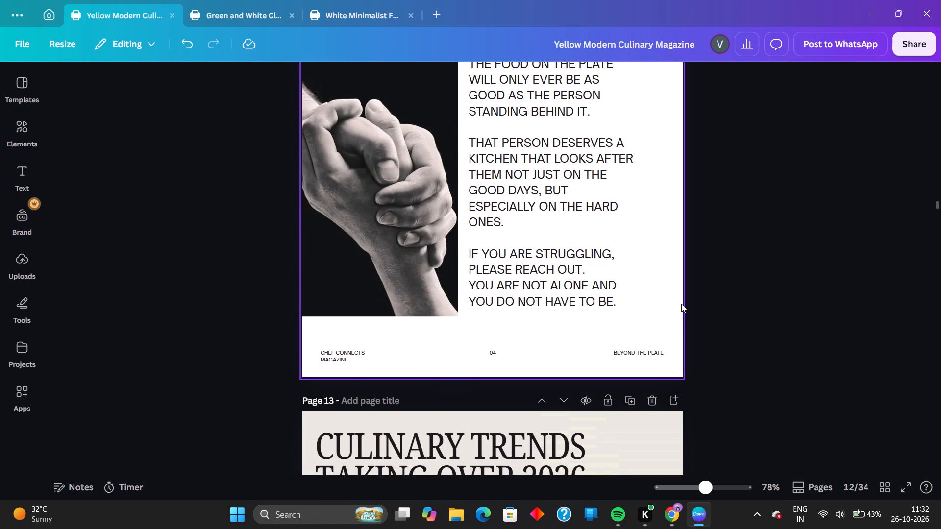
scroll(681, 304, down, 6)
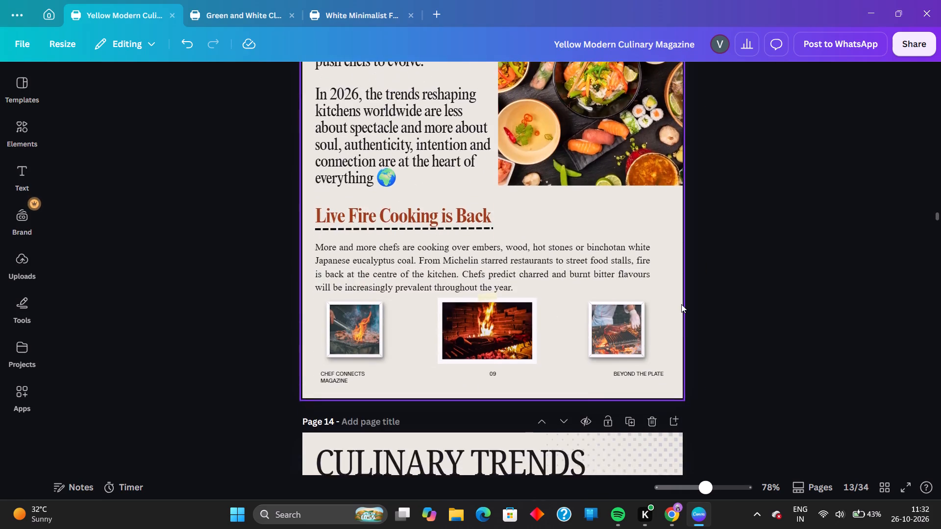
scroll(681, 304, down, 11)
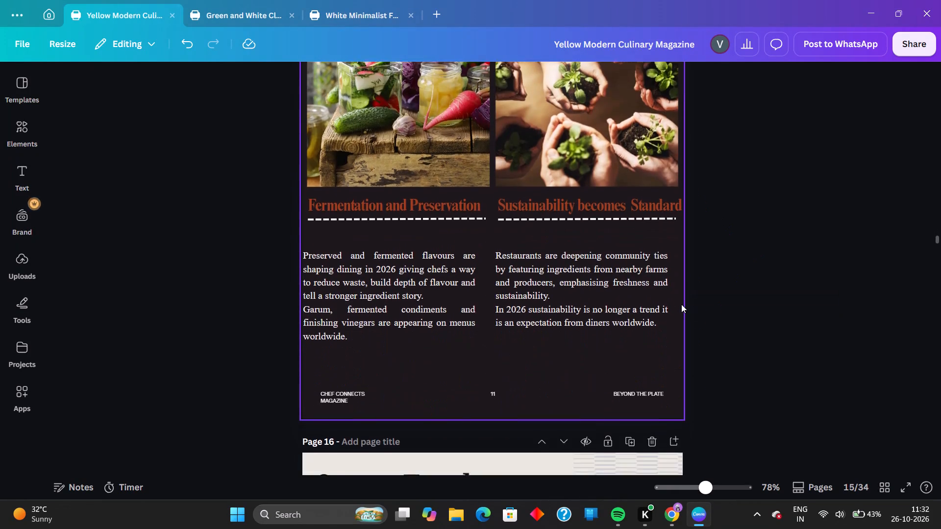
scroll(681, 304, down, 1)
scroll(638, 357, down, 2)
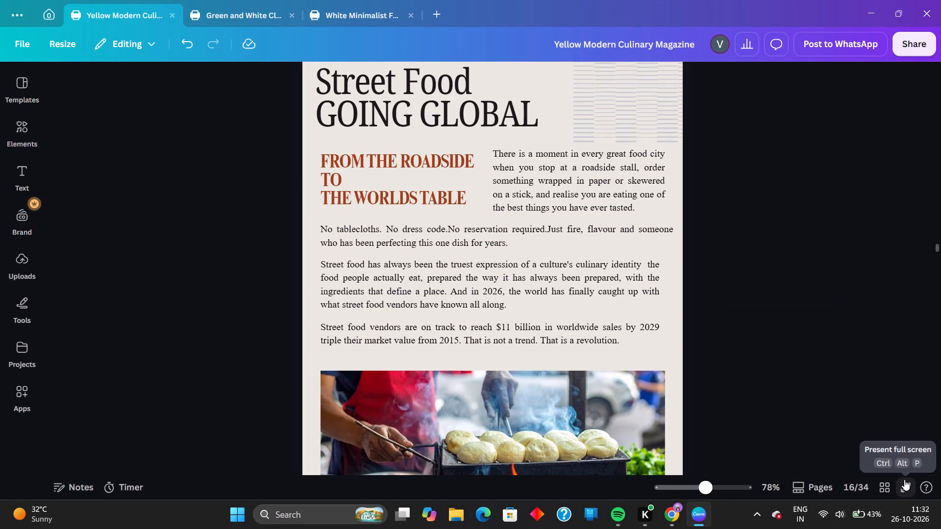
Present the magazine full screen from the cover, play the Confetti effect and advance to the Editor's Note page.
click(904, 480)
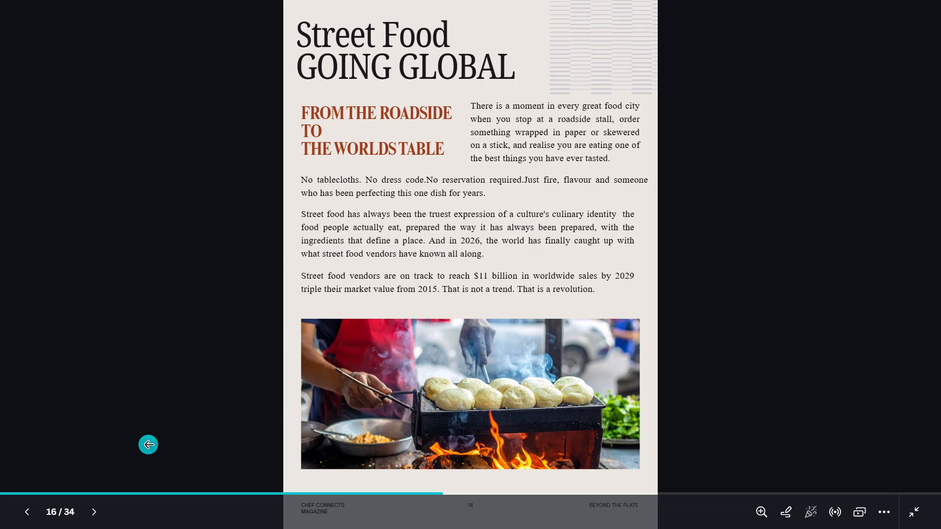
click(0, 488)
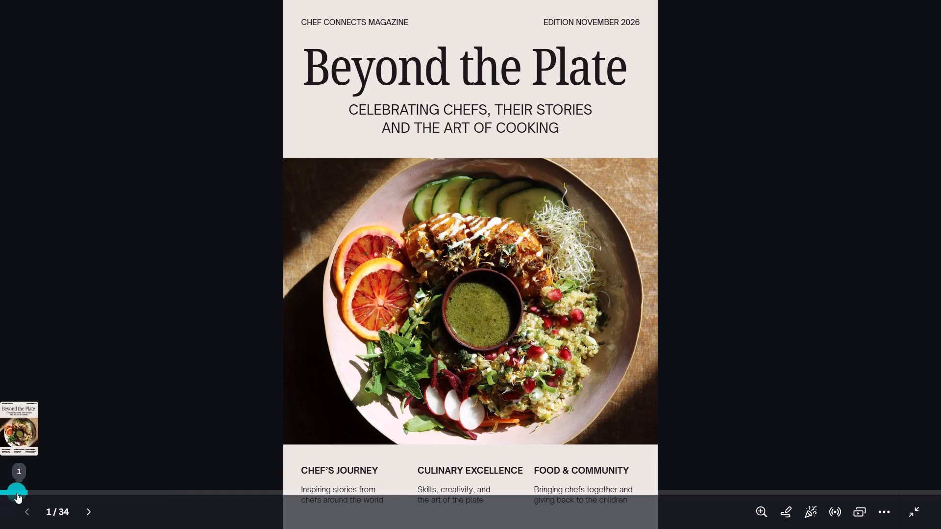
click(812, 512)
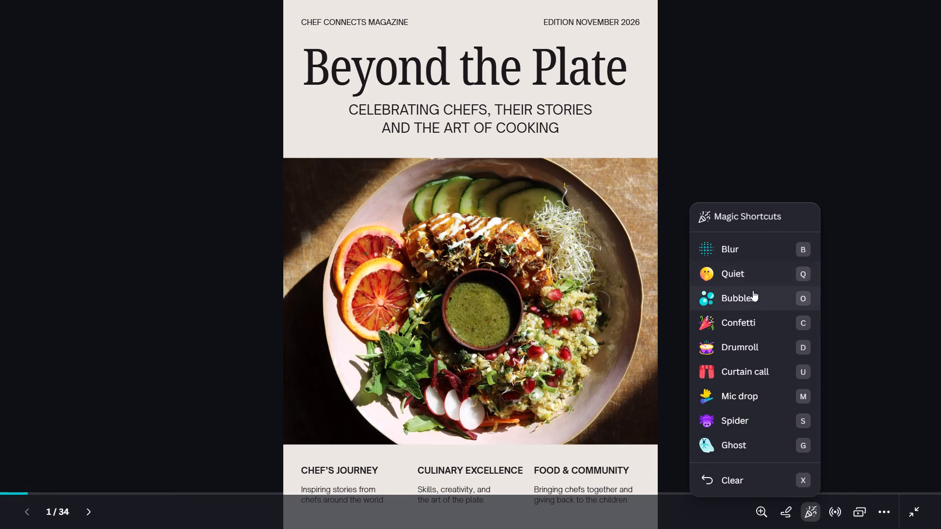
click(748, 321)
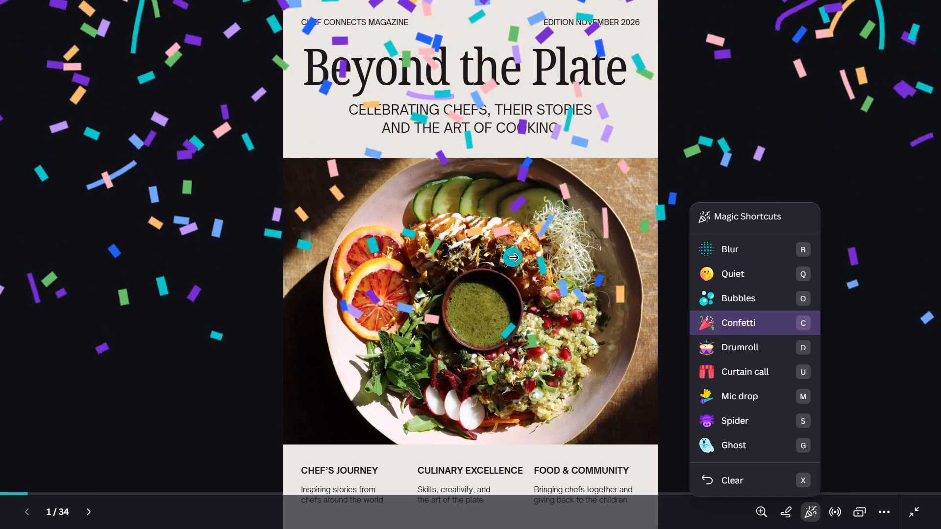
click(90, 509)
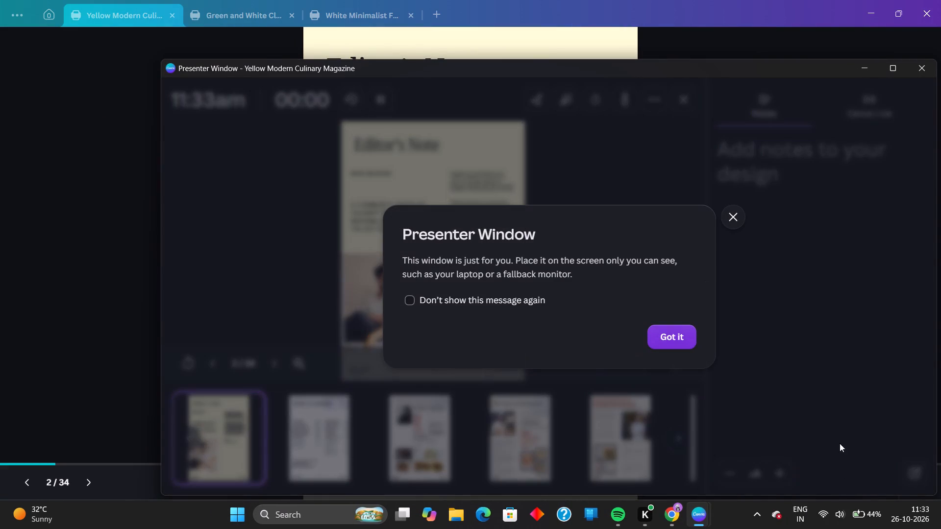
click(684, 344)
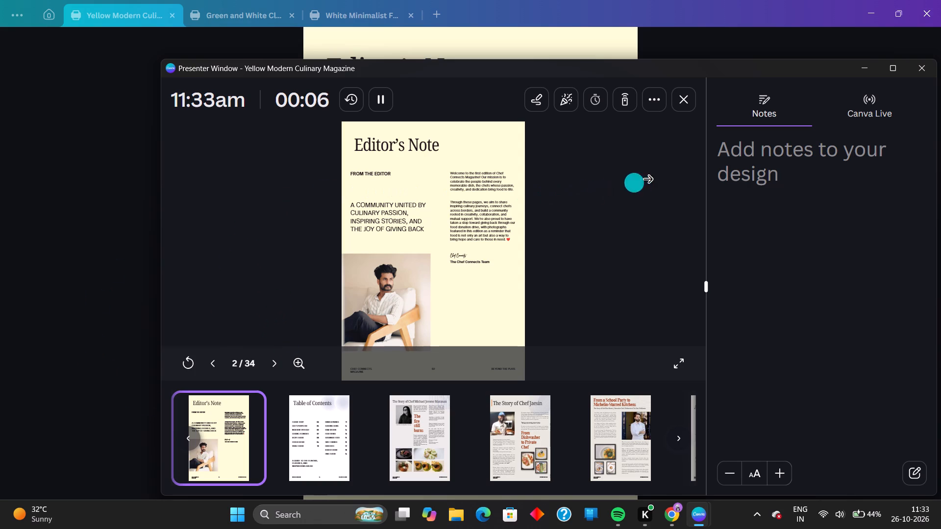
click(564, 104)
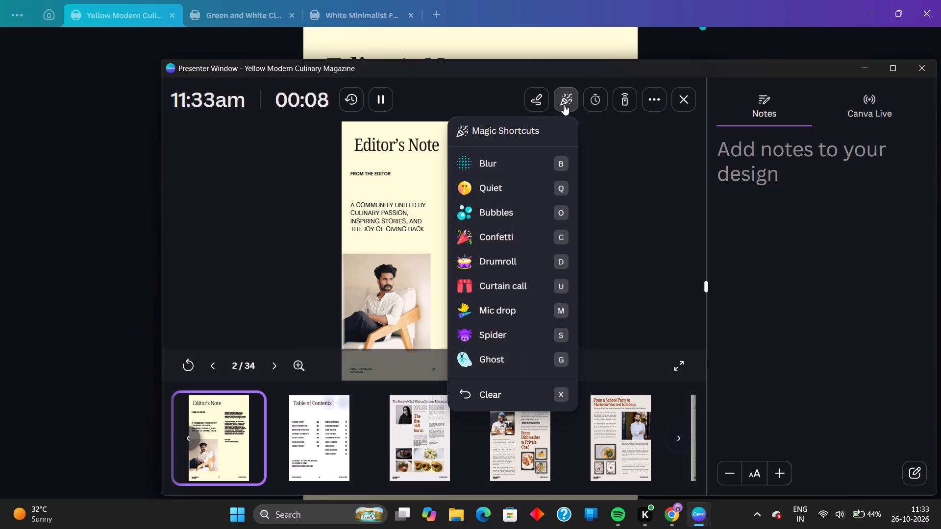
click(512, 230)
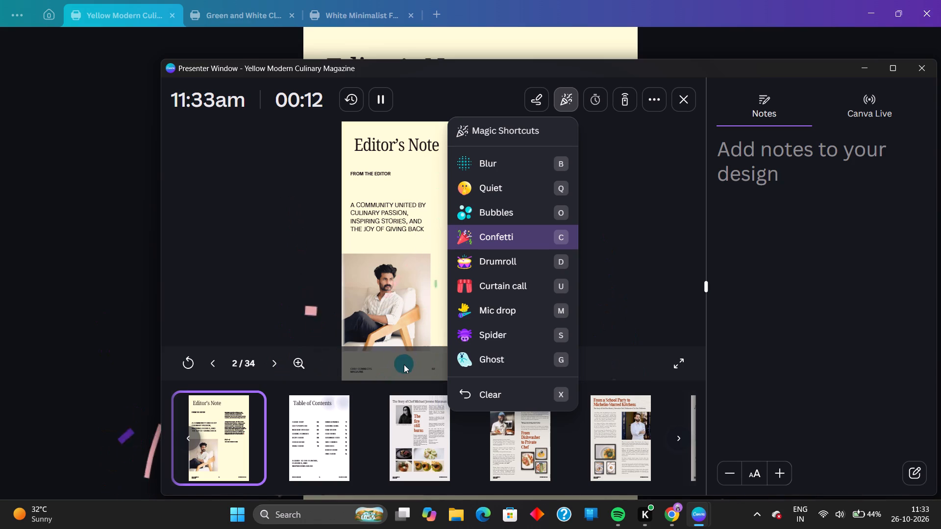
click(279, 363)
click(279, 363)
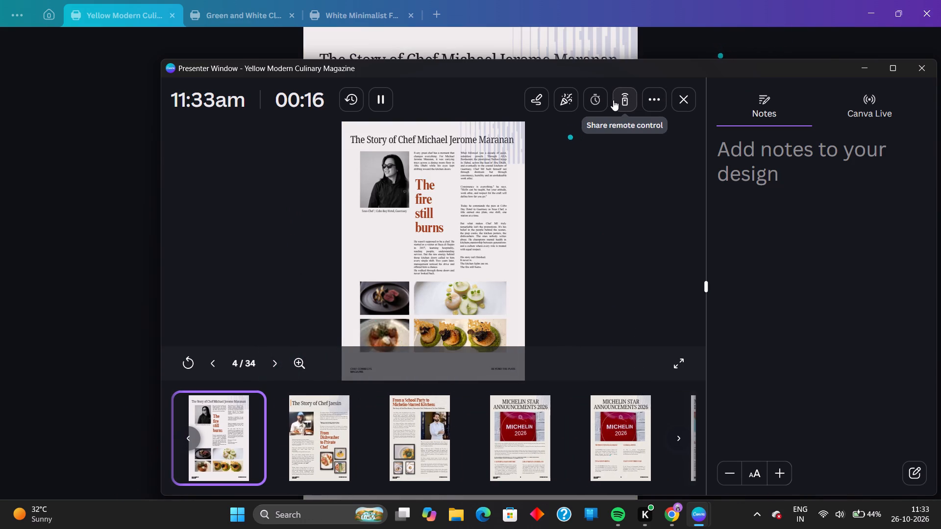
click(680, 96)
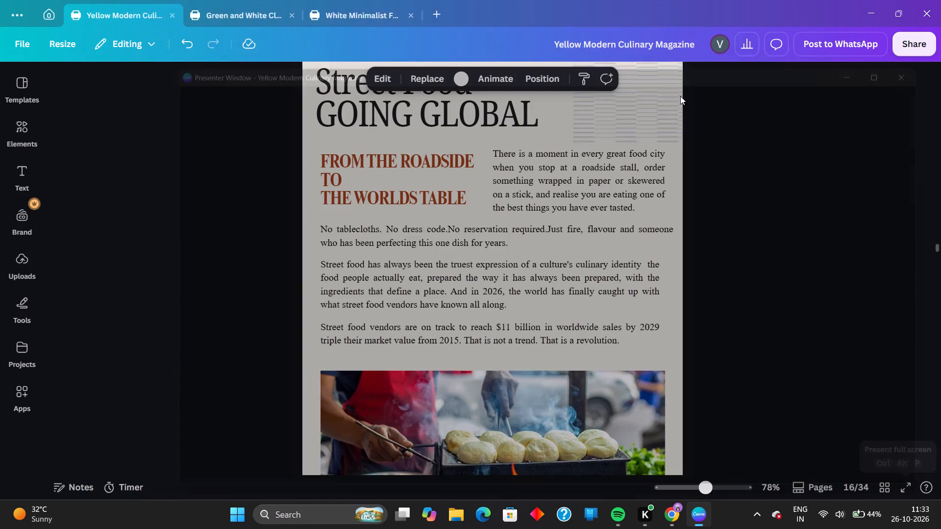
Present the magazine full screen with autoplay running, starting again from the Beyond the Plate cover.
click(896, 481)
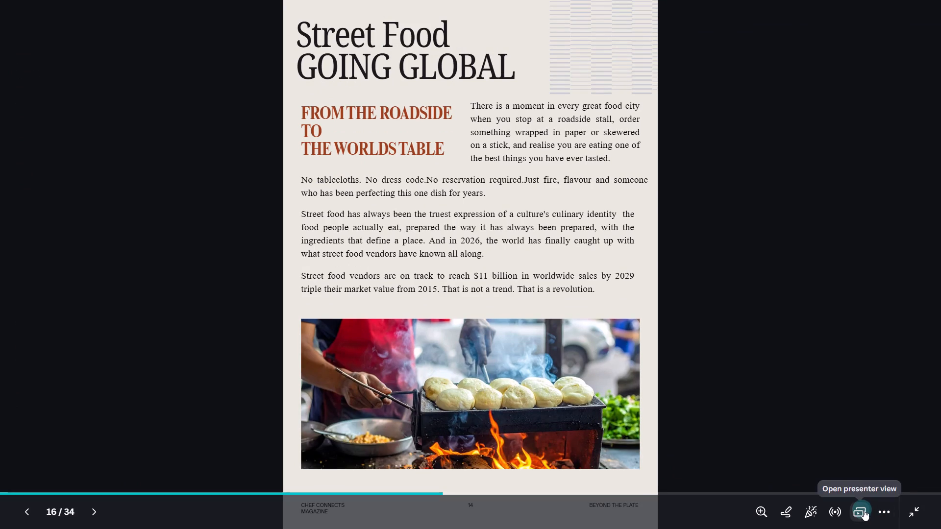
click(878, 505)
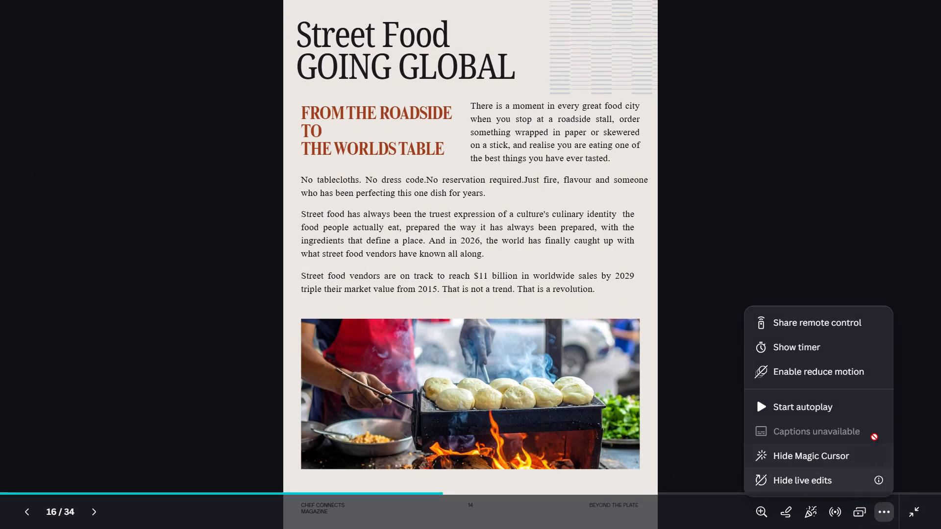
click(849, 406)
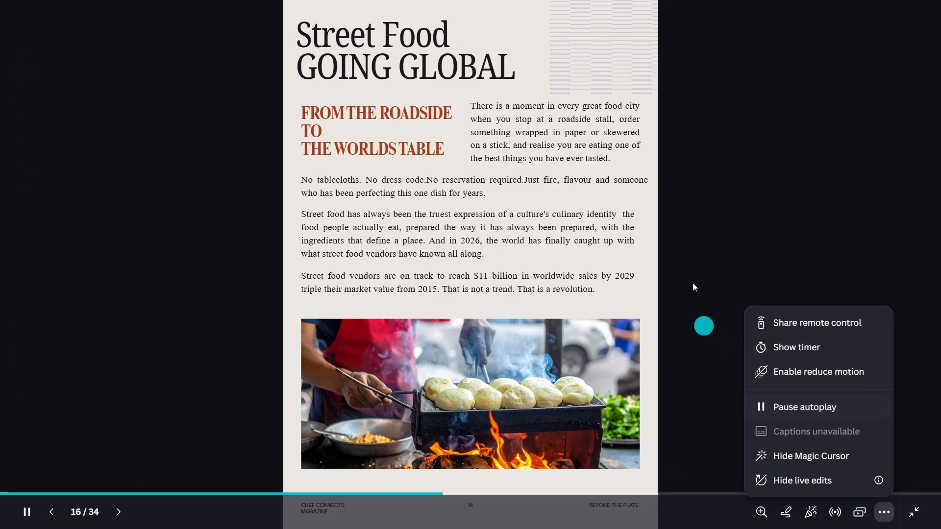
click(4, 492)
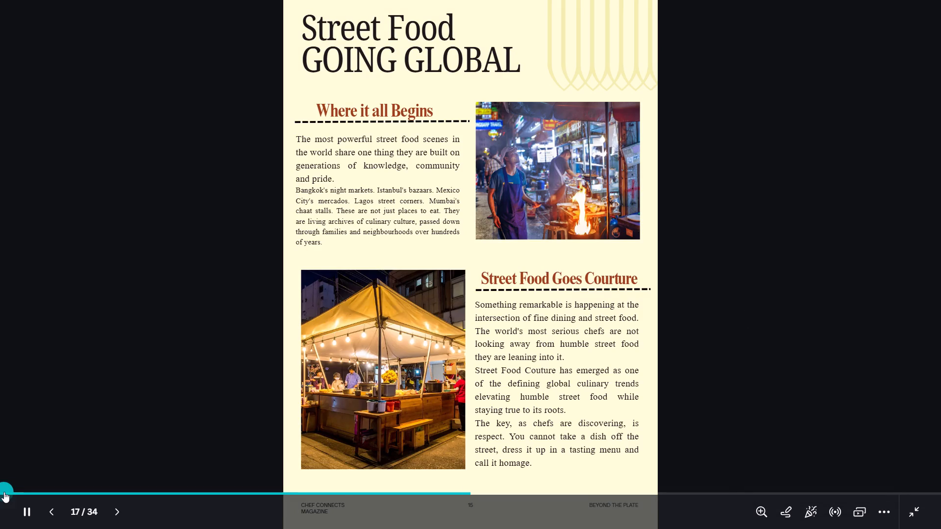
click(9, 491)
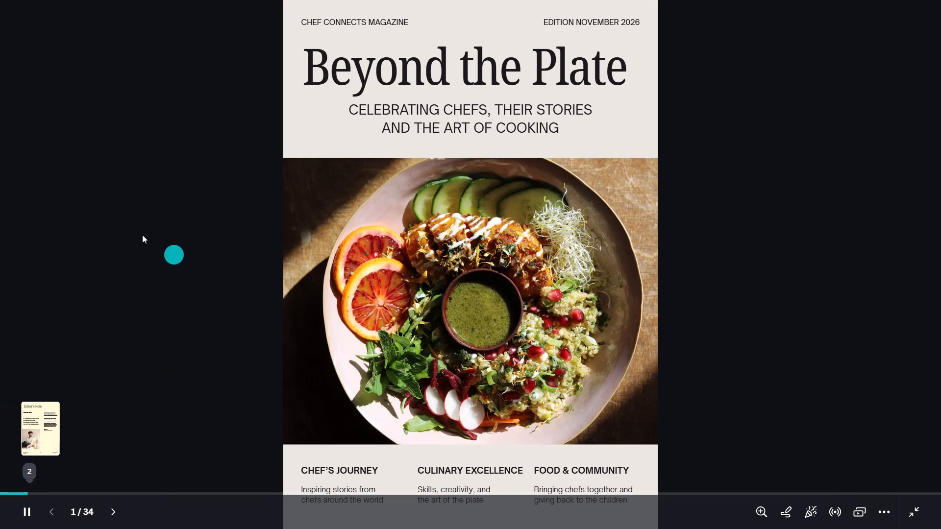
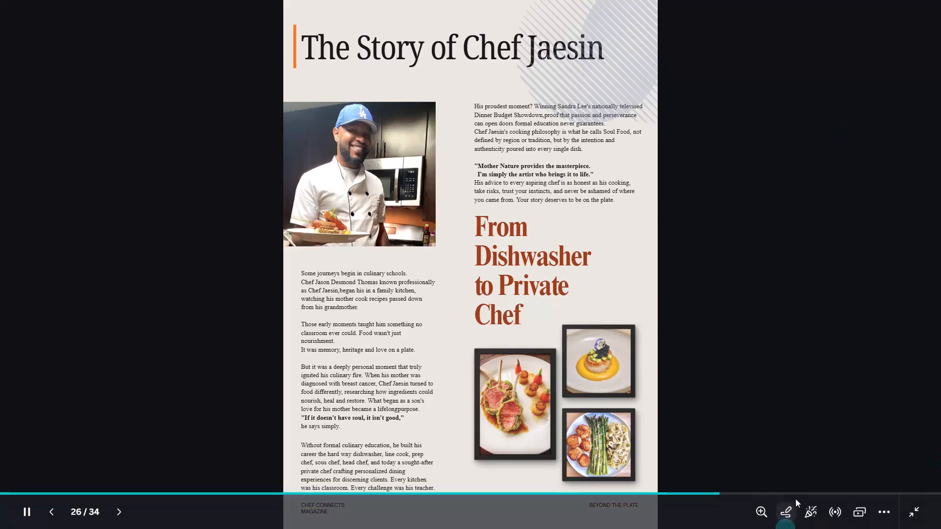
Leave the full-screen presentation, move on to page 27, Plated to Perfection, and briefly present it full screen.
click(912, 511)
scroll(490, 230, down, 1)
scroll(733, 286, down, 3)
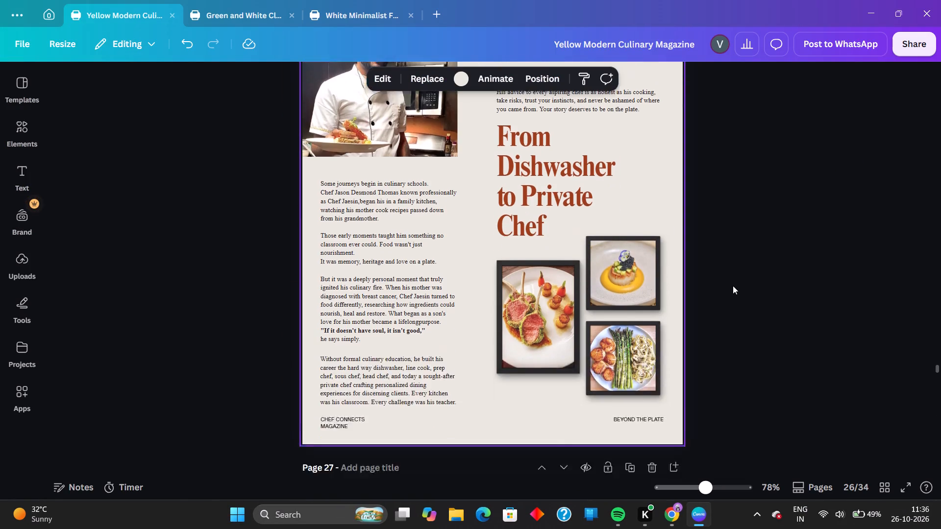
scroll(733, 286, down, 6)
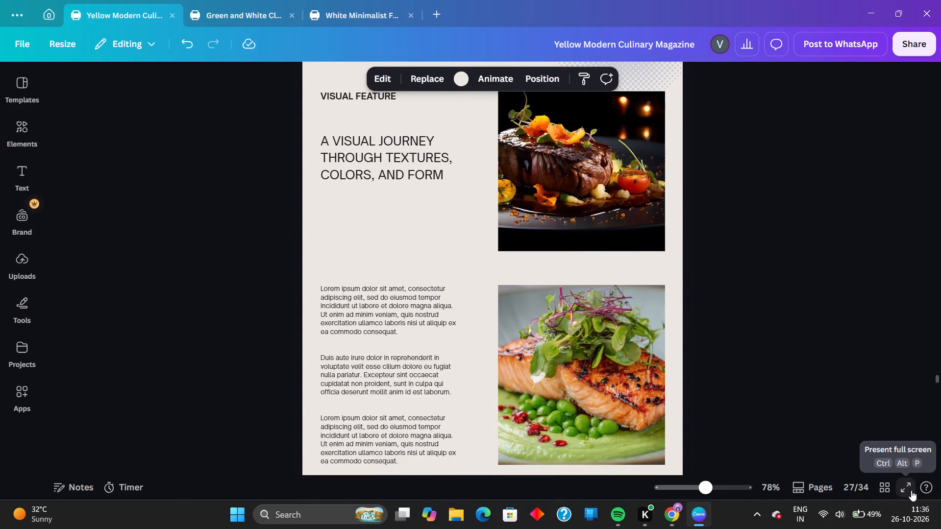
click(911, 490)
click(916, 522)
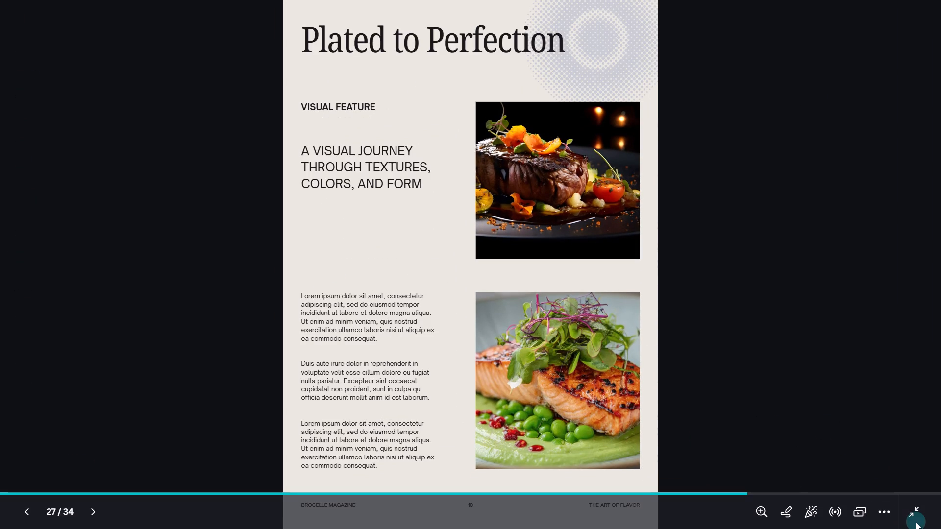
click(916, 513)
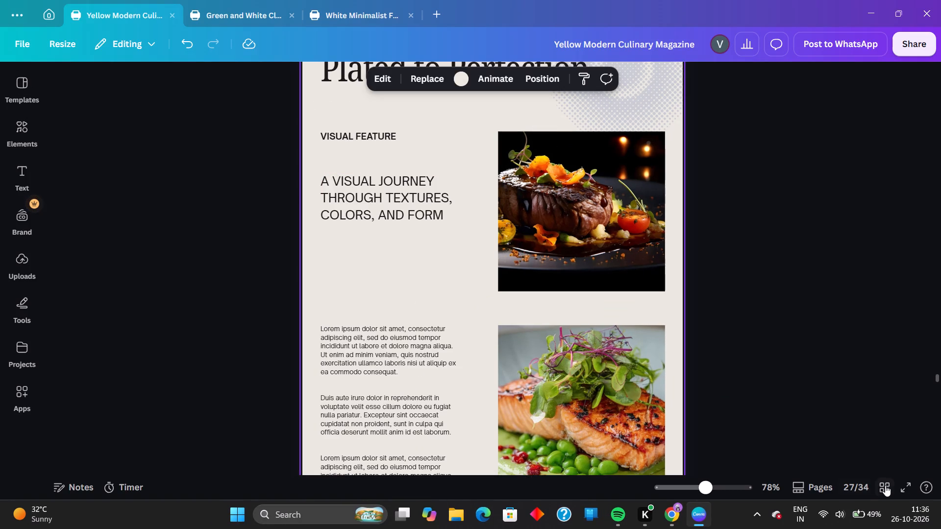
Show all pages in a grid and examine their order through to the closing The Art of Flavor page.
click(890, 487)
scroll(454, 267, up, 10)
scroll(465, 289, down, 4)
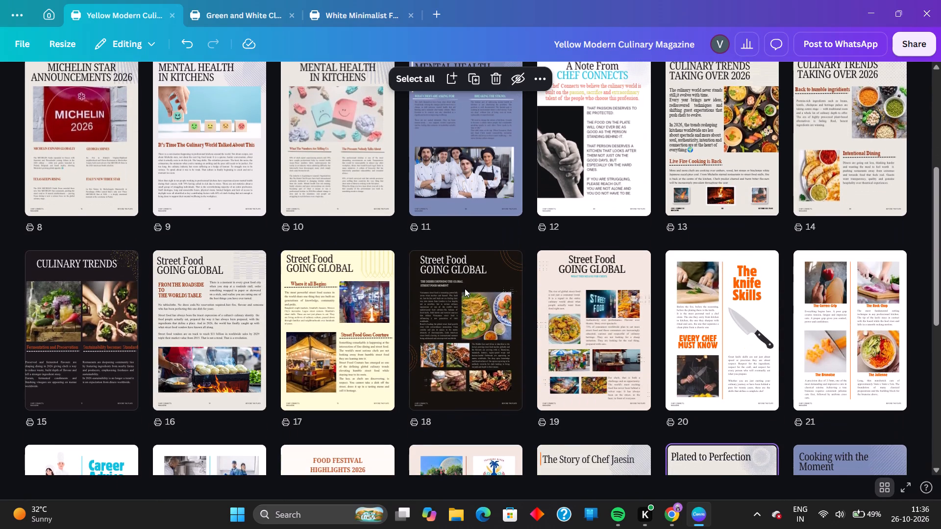
scroll(465, 289, down, 4)
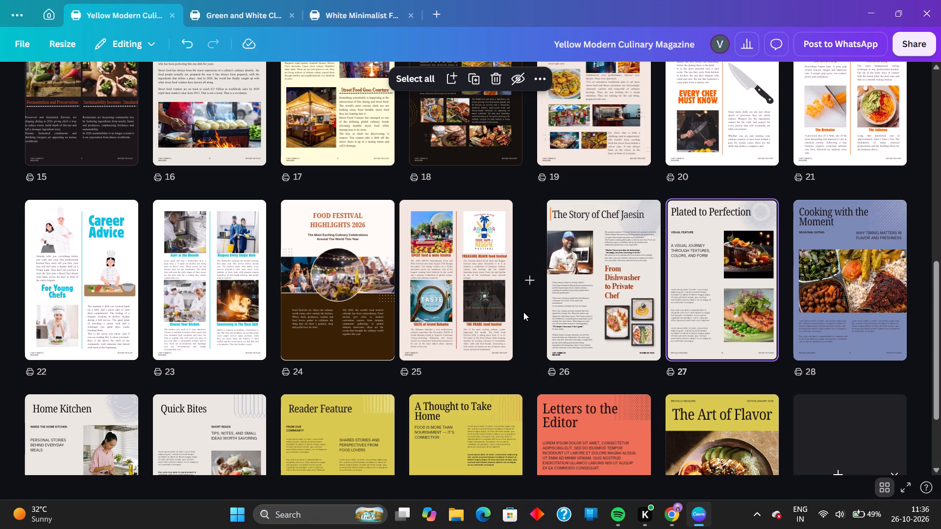
scroll(520, 307, down, 1)
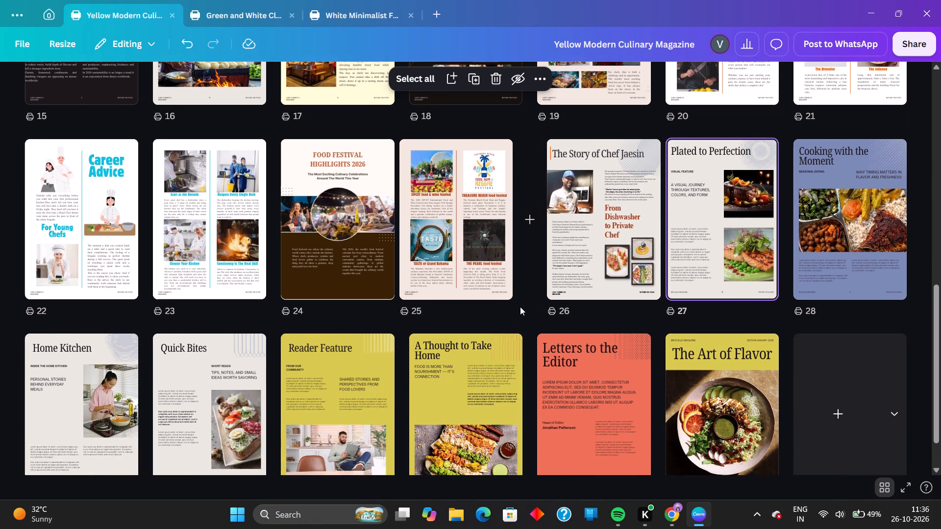
scroll(520, 307, down, 1)
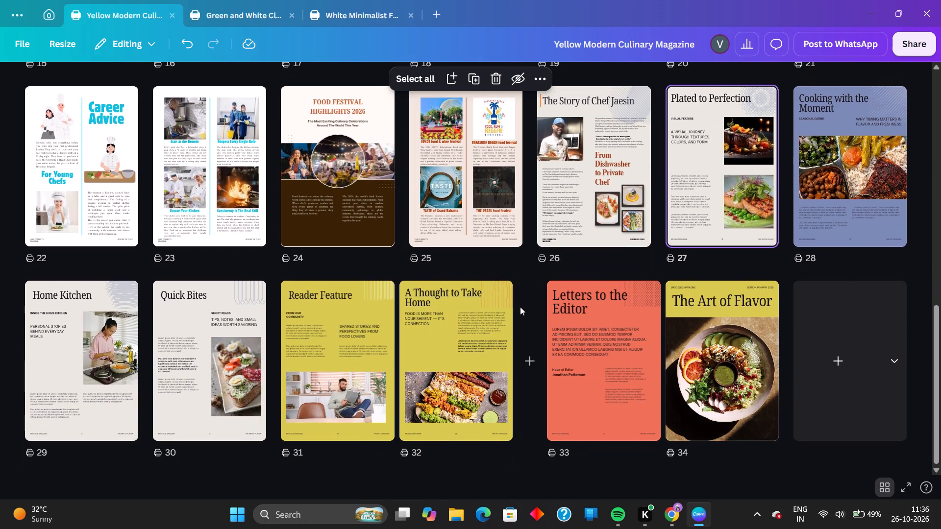
scroll(520, 307, up, 4)
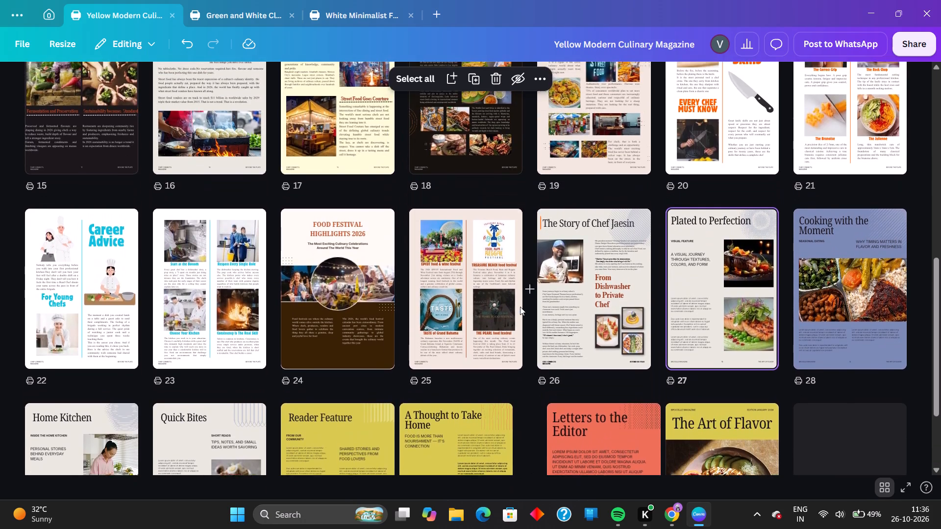
scroll(520, 307, up, 9)
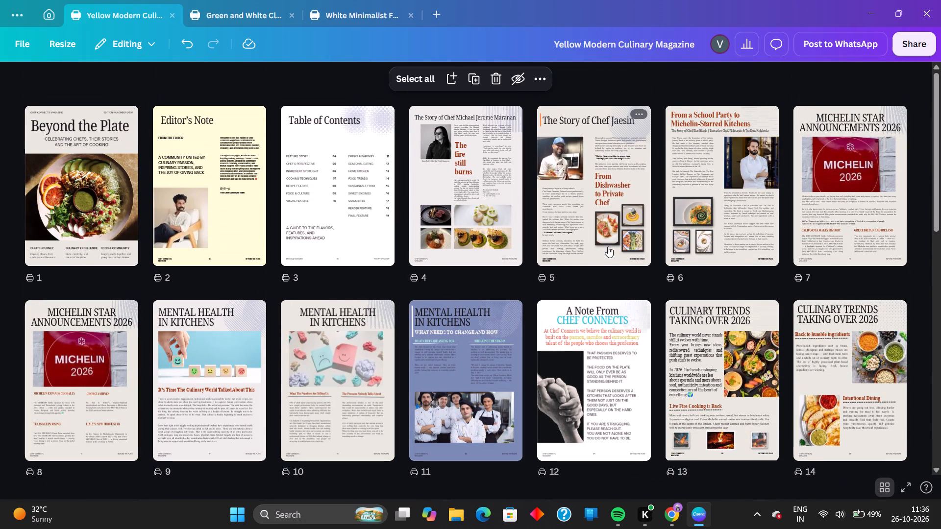
Review the page thumbnails again in sequence, from the Beyond the Plate cover to page 34.
scroll(777, 270, down, 1)
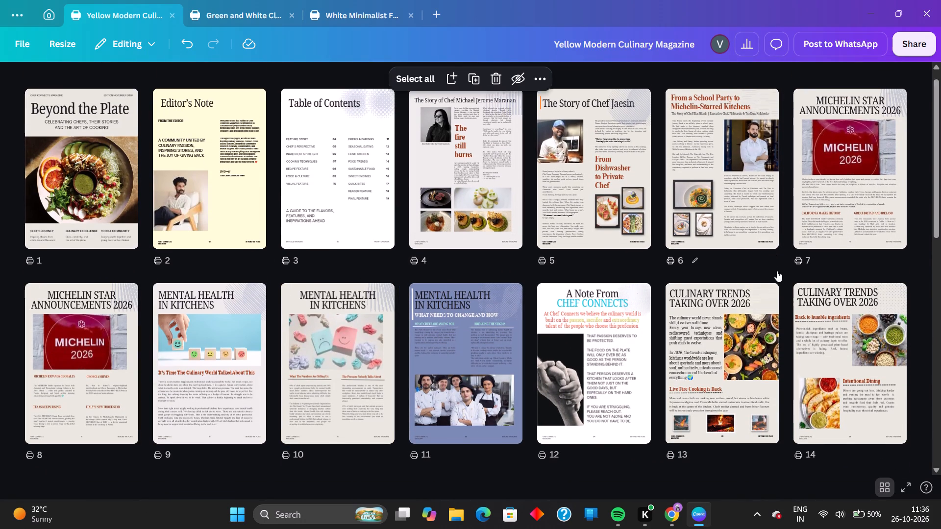
scroll(56, 327, down, 1)
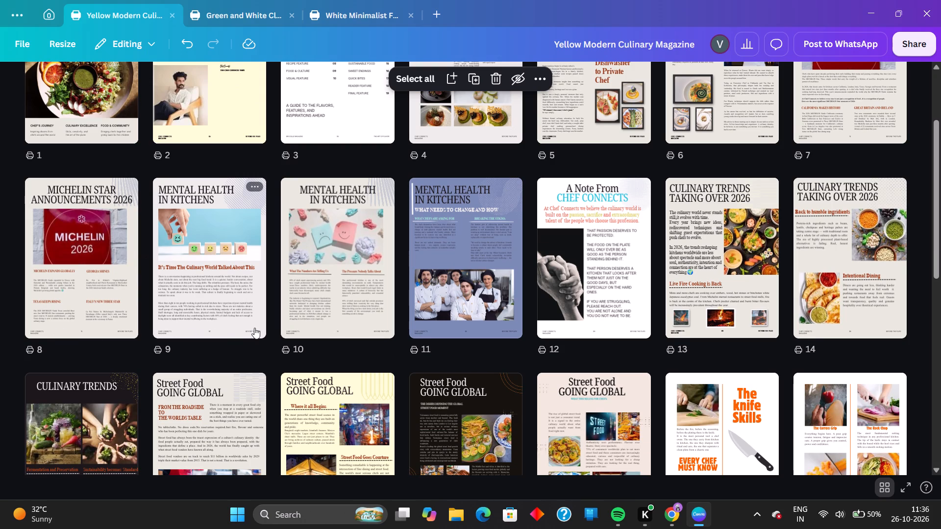
scroll(254, 328, up, 2)
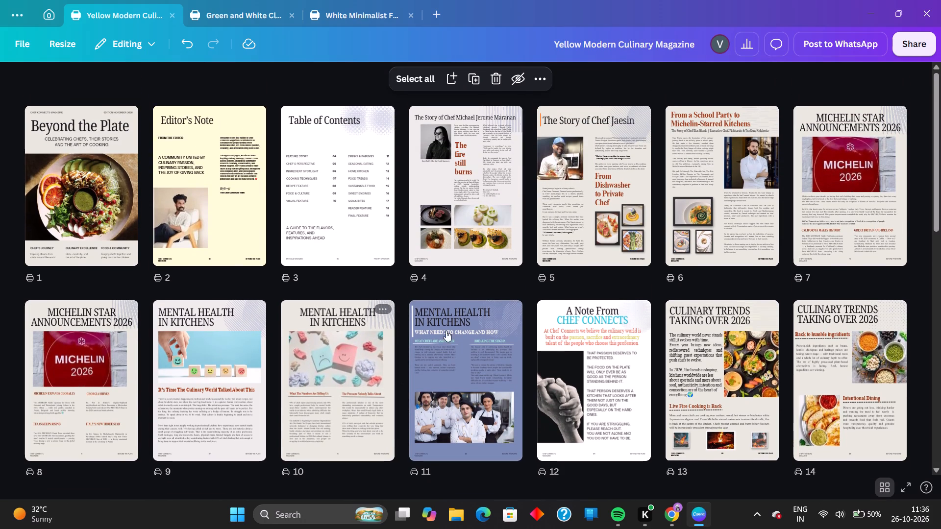
scroll(587, 324, down, 2)
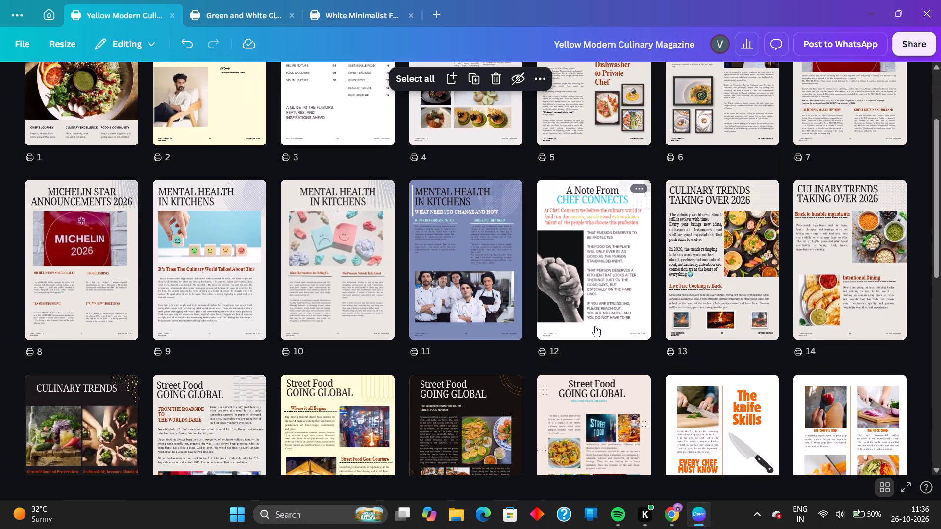
scroll(600, 326, down, 1)
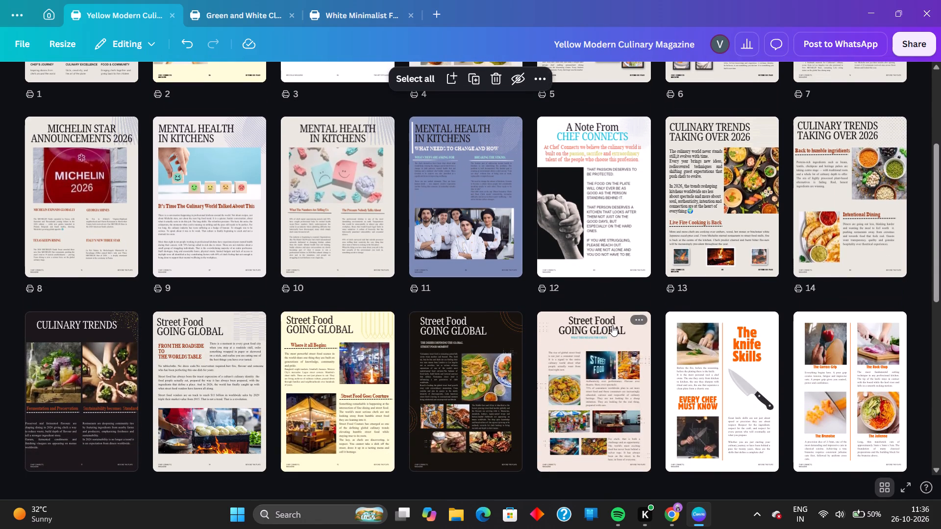
scroll(612, 325, down, 3)
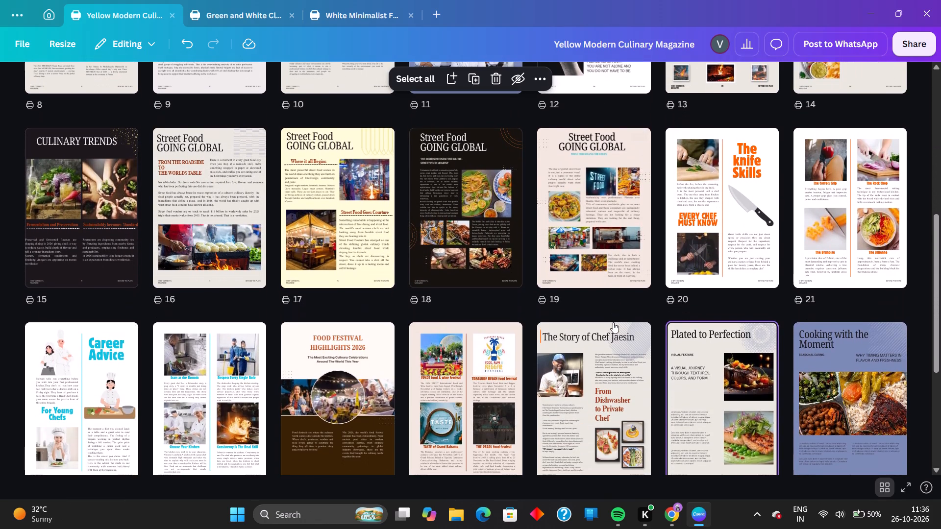
scroll(613, 322, down, 2)
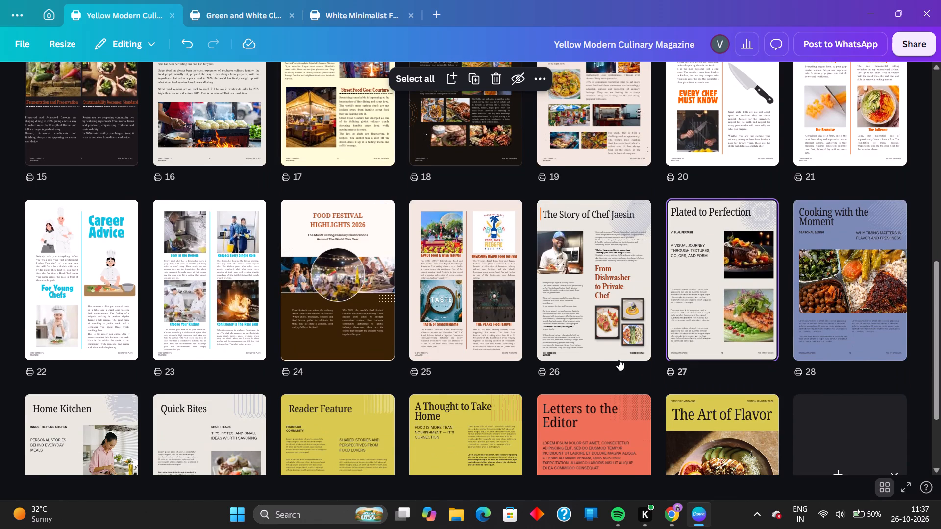
scroll(619, 360, down, 2)
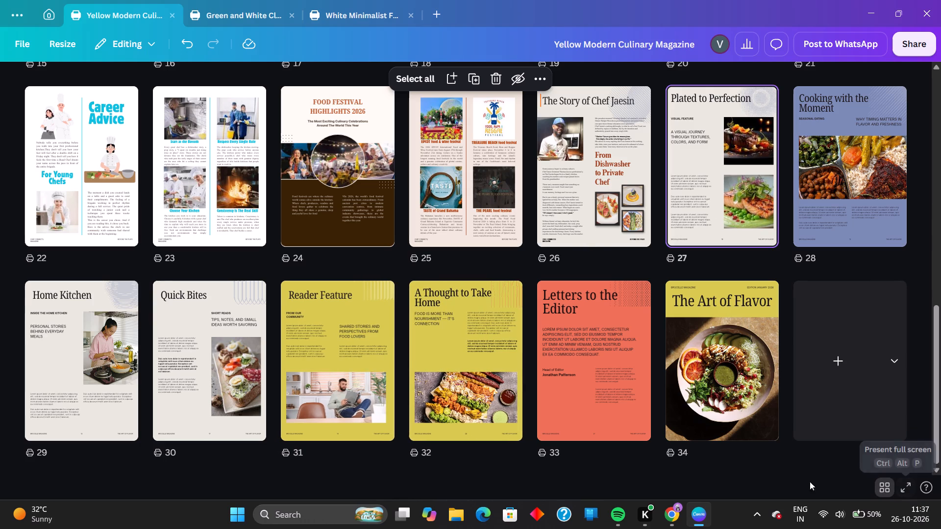
Check page 27 full screen between further scans of the page grid, and return to the single-page editing view.
click(908, 486)
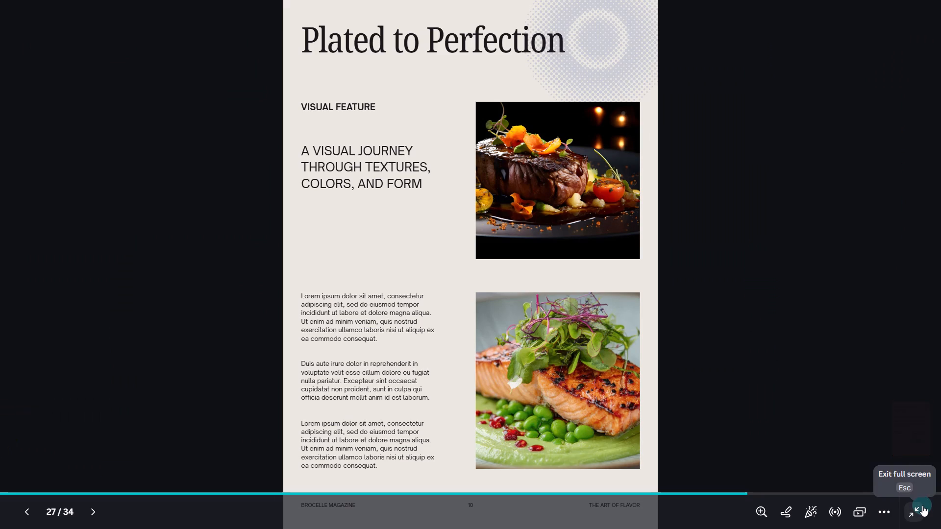
click(911, 514)
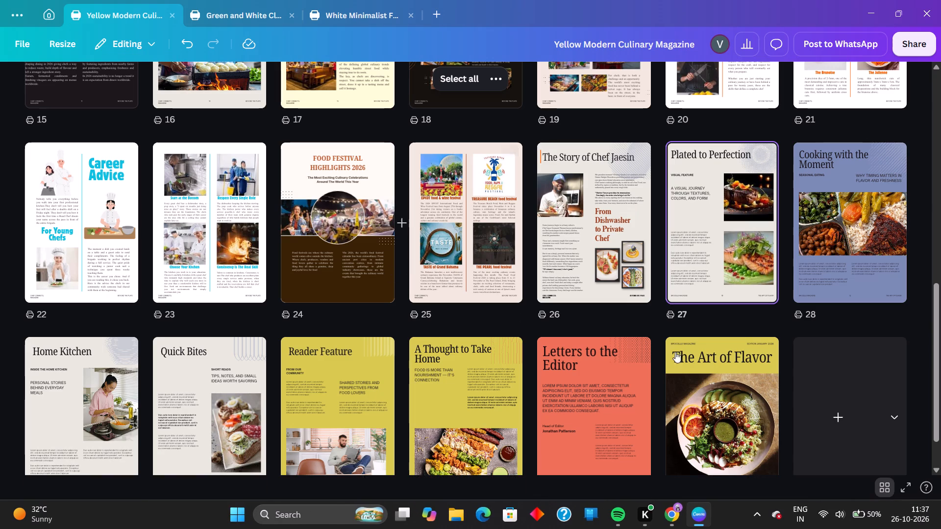
scroll(743, 371, up, 15)
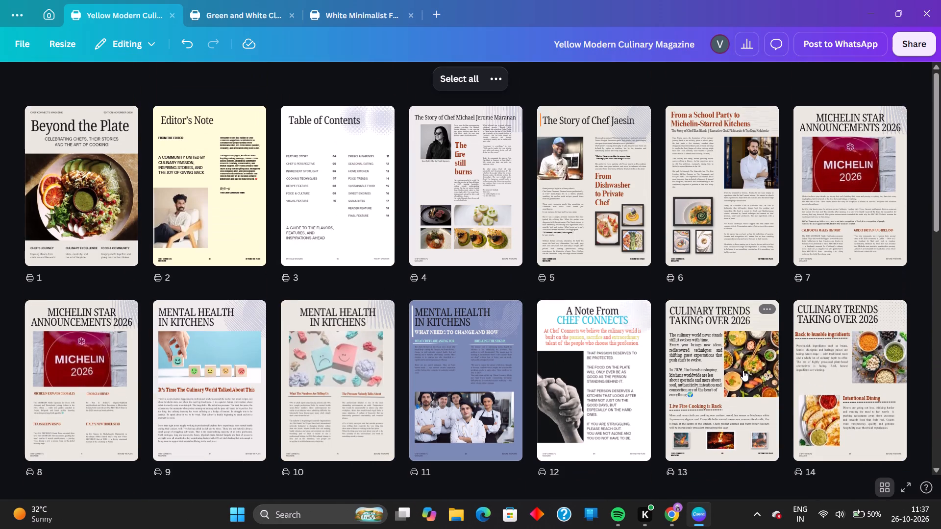
scroll(743, 370, down, 9)
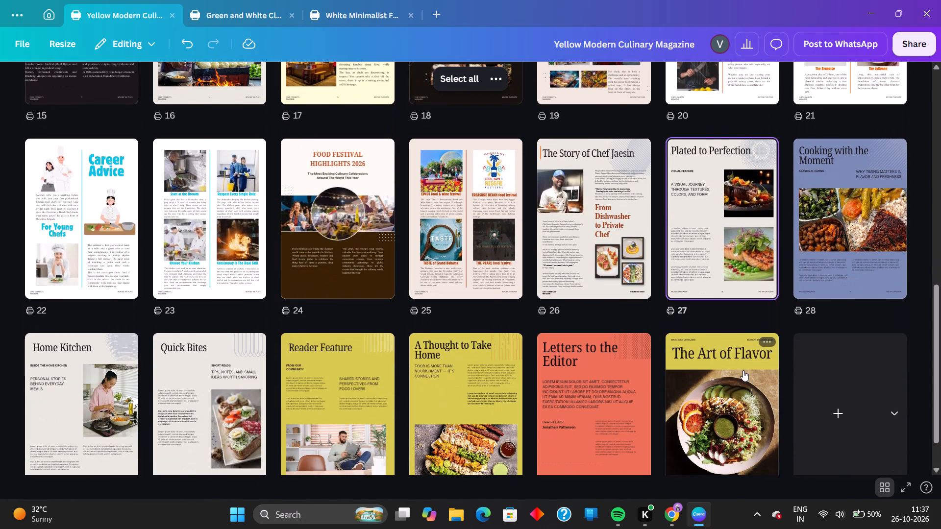
scroll(743, 370, up, 16)
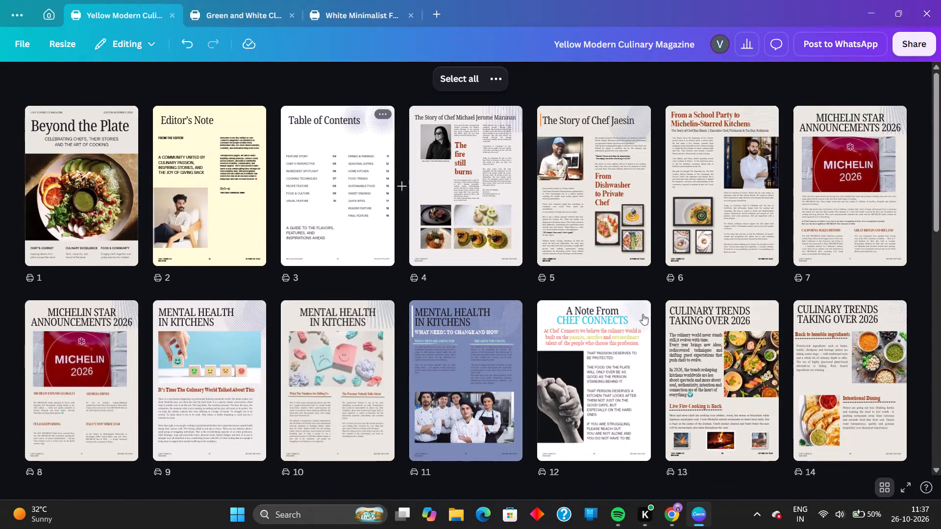
scroll(868, 435, down, 13)
click(905, 485)
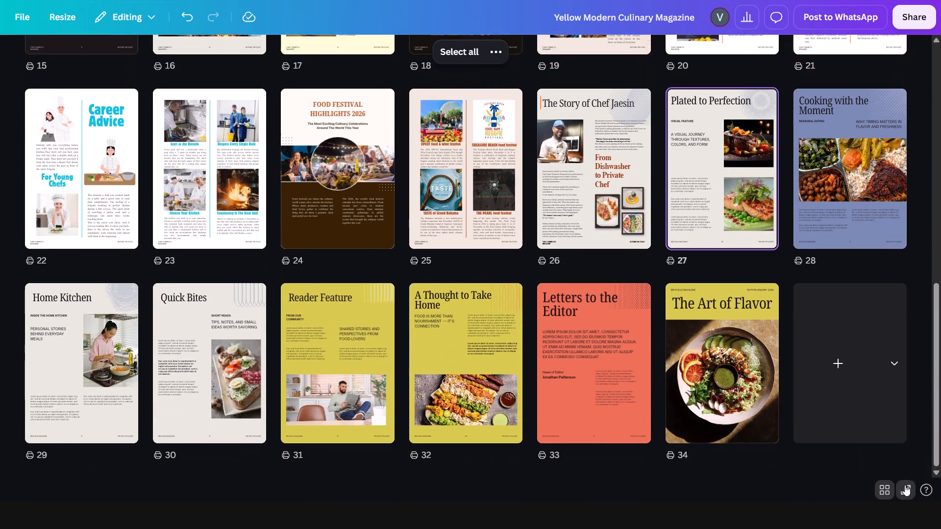
click(919, 512)
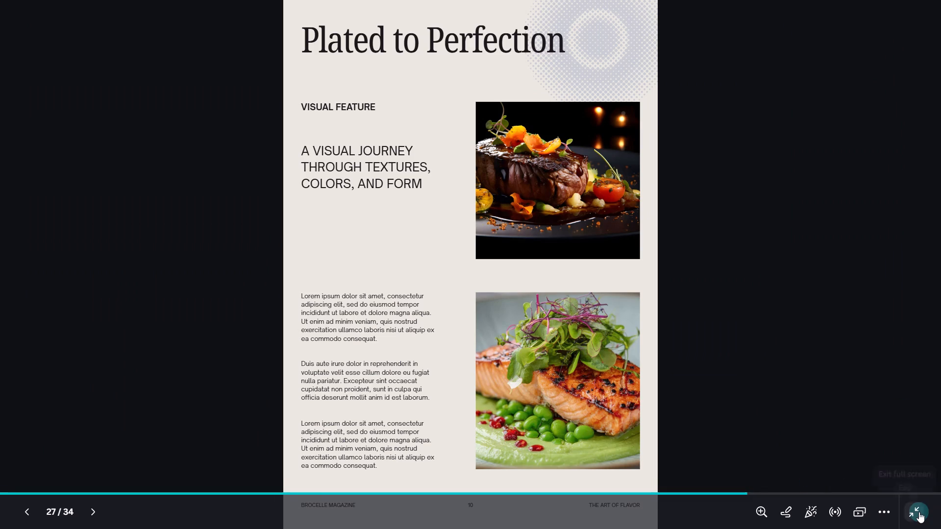
click(889, 484)
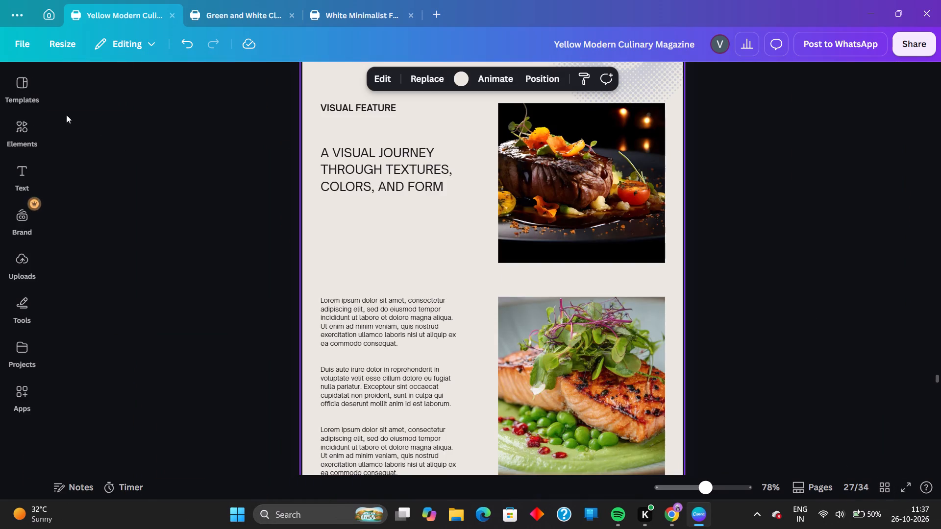
Search the magazine templates for "meet our team".
click(9, 91)
click(100, 92)
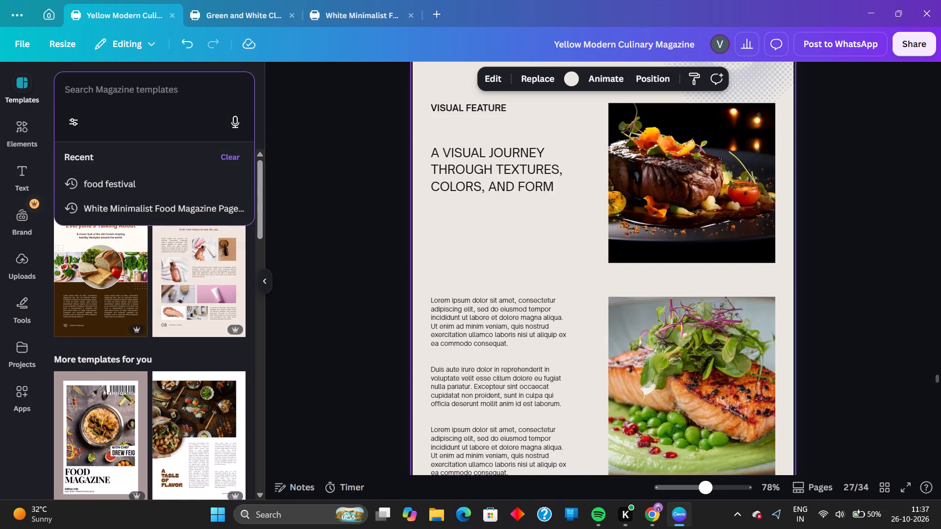
text(meet)
key(space)
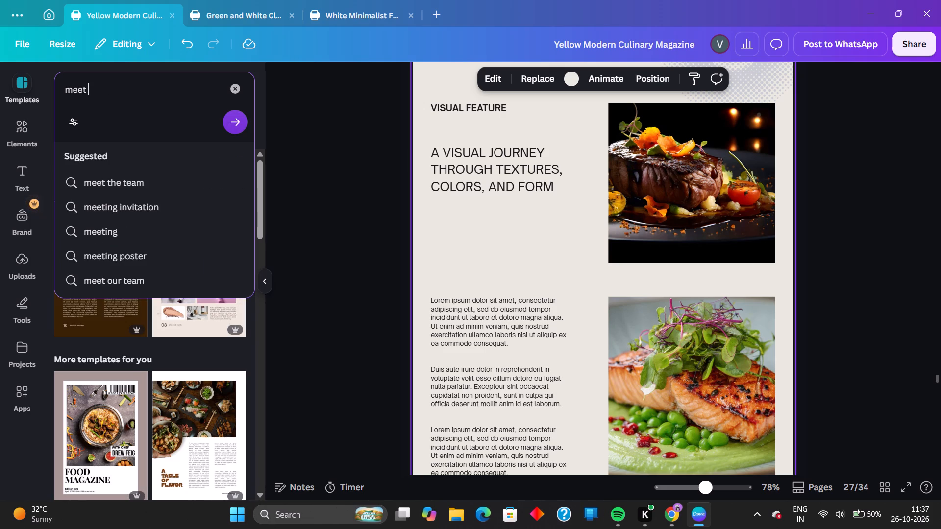
text(our tea)
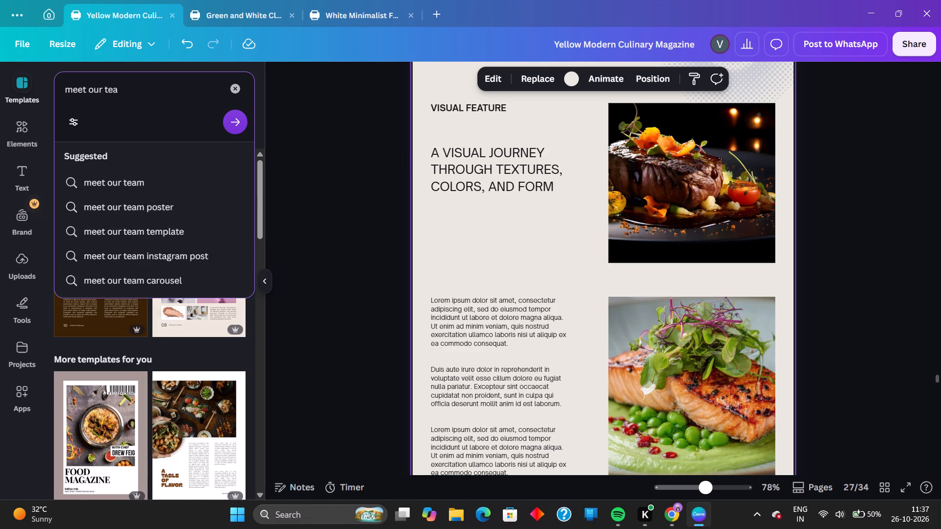
key(m)
key(Return)
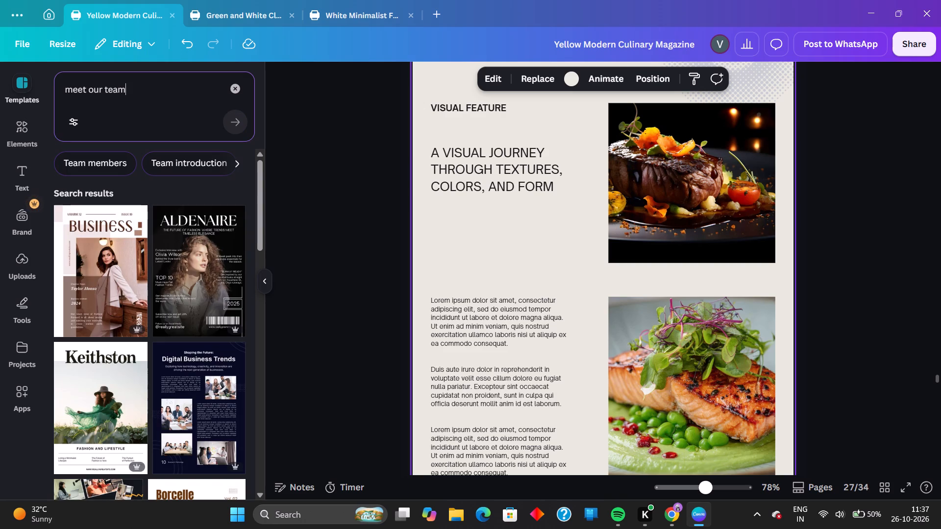
Search the magazine templates for "Team members" and look through the results for a suitable team page.
click(106, 175)
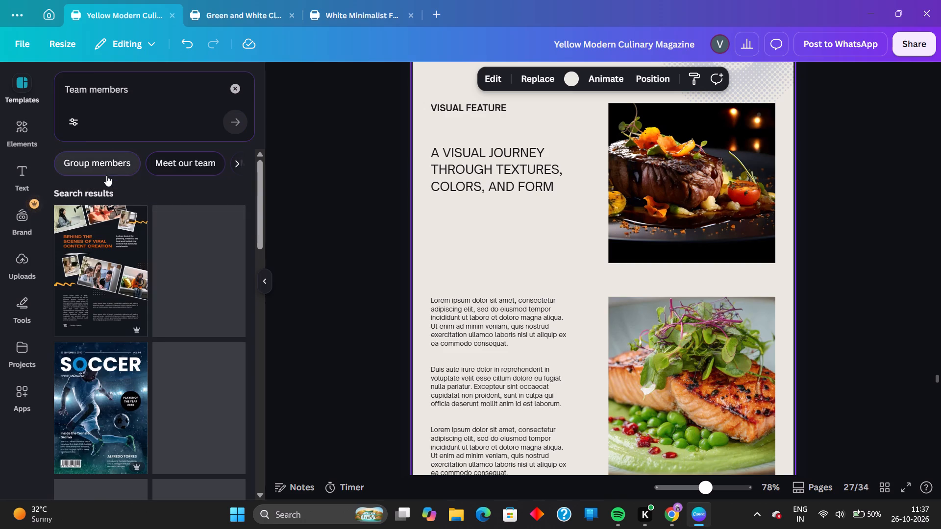
scroll(195, 224, down, 10)
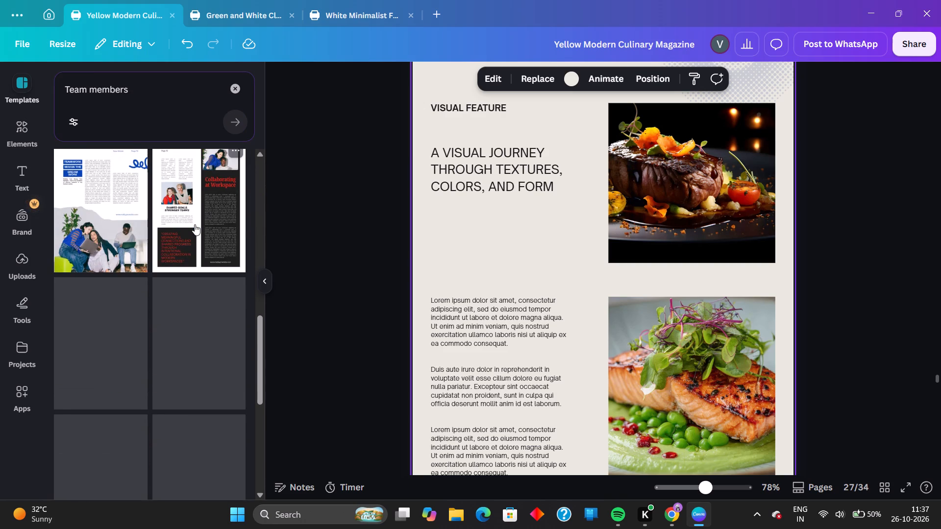
scroll(195, 224, down, 9)
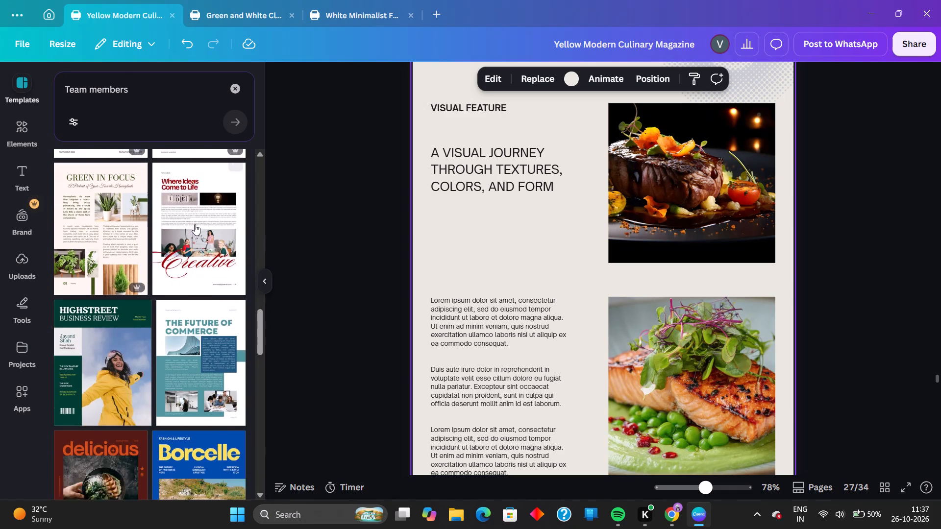
scroll(195, 224, down, 5)
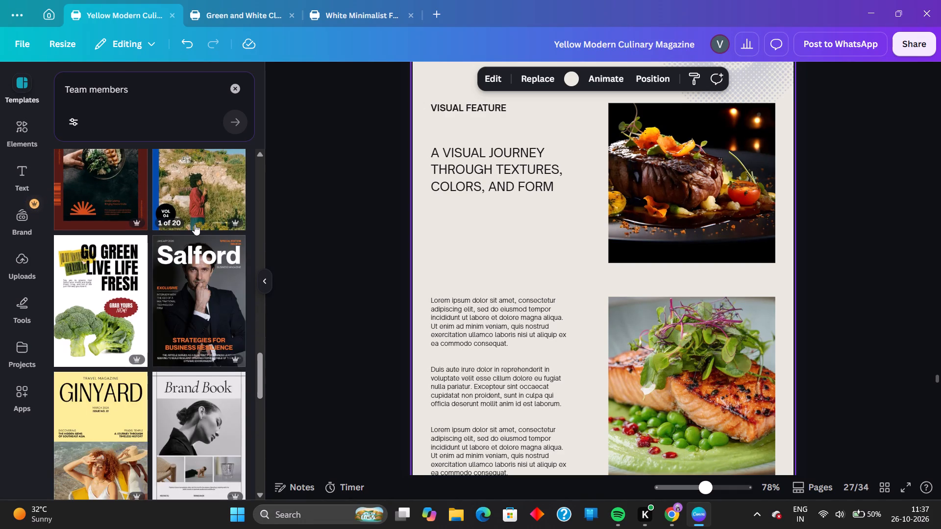
scroll(195, 224, down, 8)
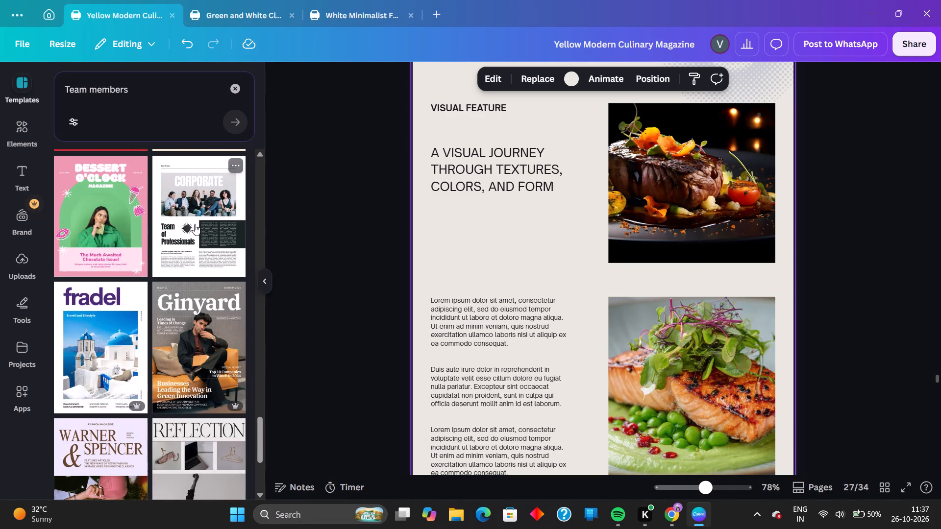
scroll(195, 224, up, 5)
scroll(195, 224, up, 20)
scroll(195, 224, up, 10)
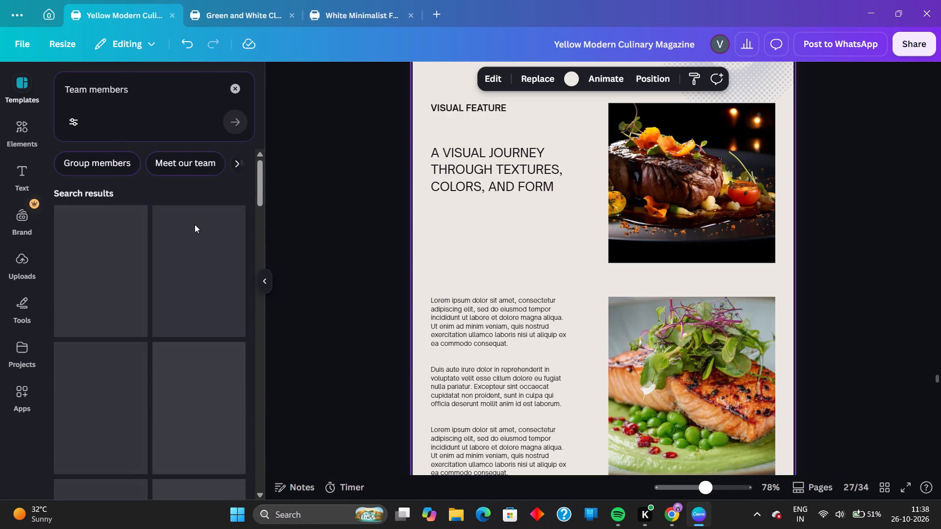
Switch the template search to "Meet our team" and on to "Team introduction", and scan the layouts offered.
click(173, 172)
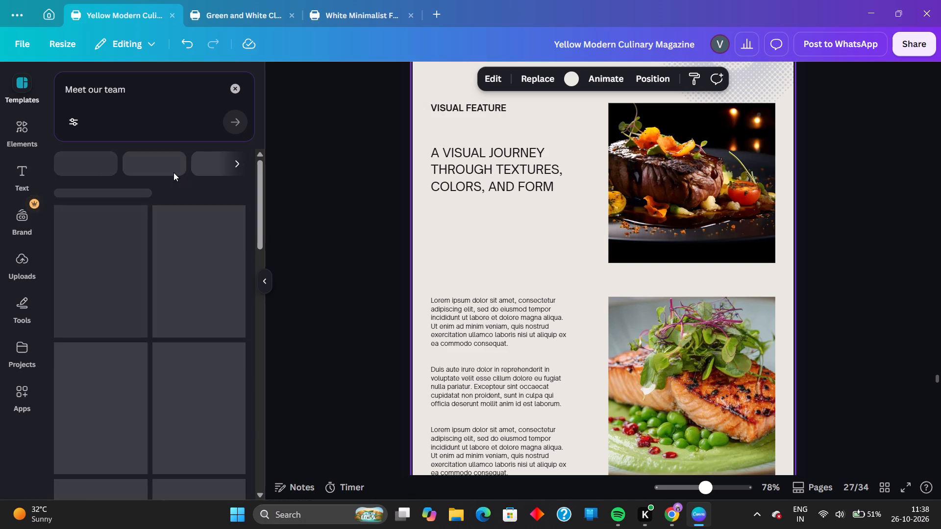
click(209, 160)
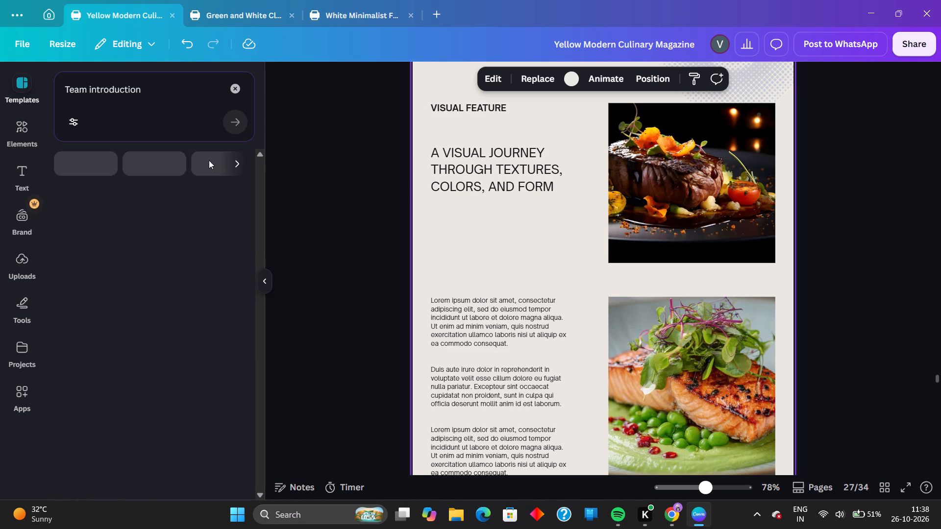
scroll(207, 233, down, 9)
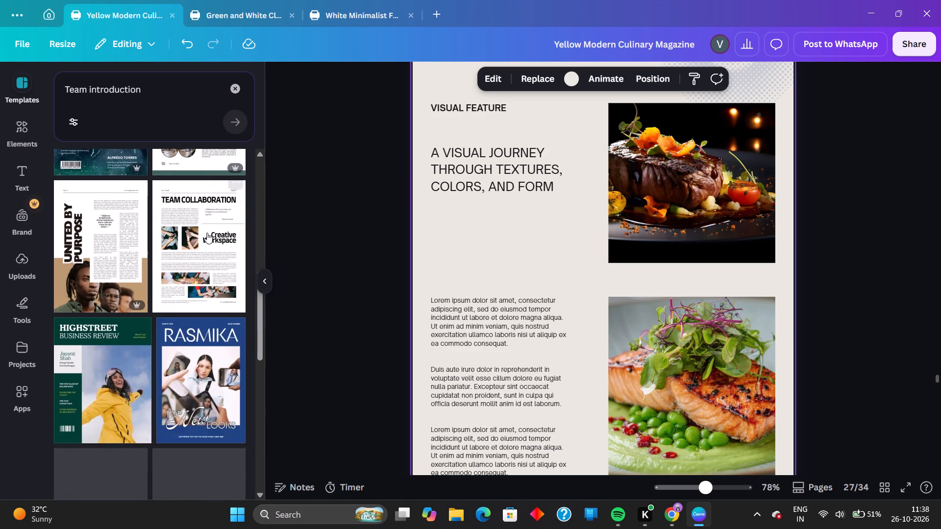
scroll(207, 233, up, 8)
scroll(218, 174, up, 4)
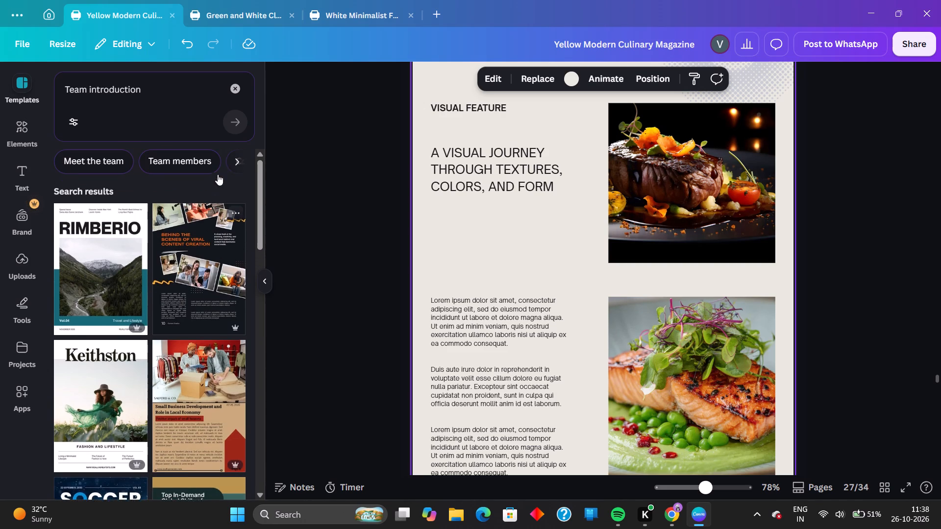
Check the template results for "Members" and "Group members", and clear the template search.
click(233, 162)
click(233, 162)
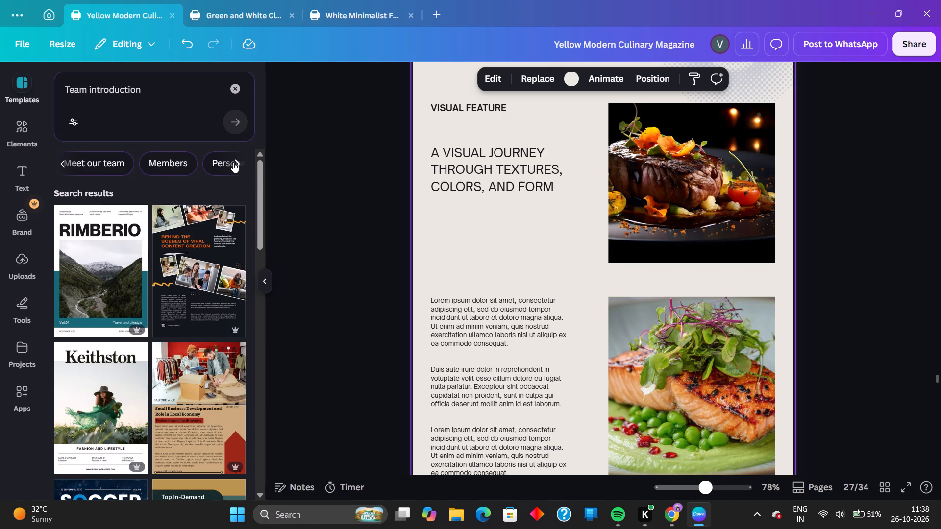
click(170, 162)
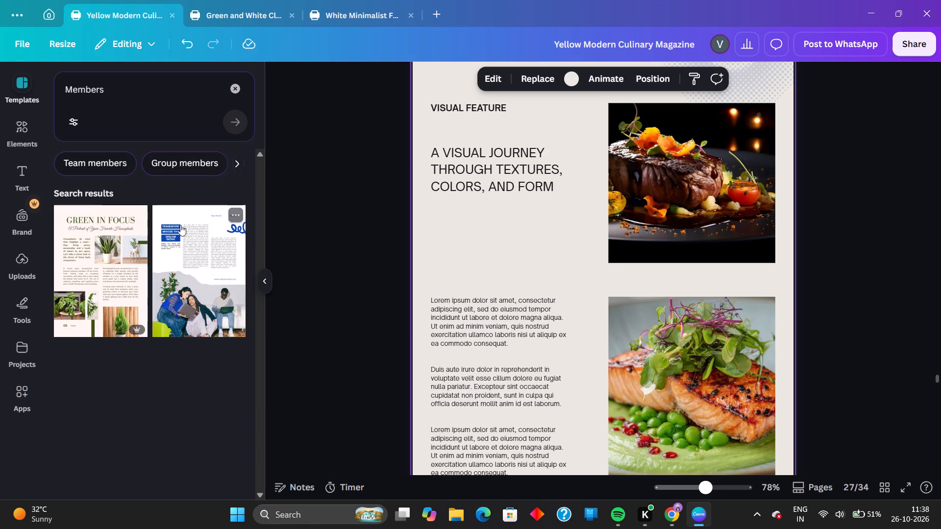
scroll(179, 243, down, 5)
scroll(179, 243, up, 1)
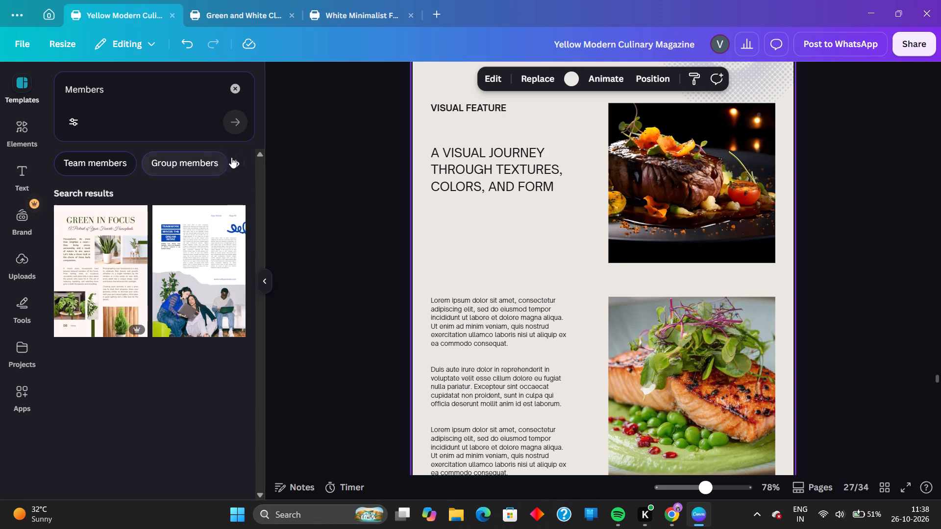
click(193, 165)
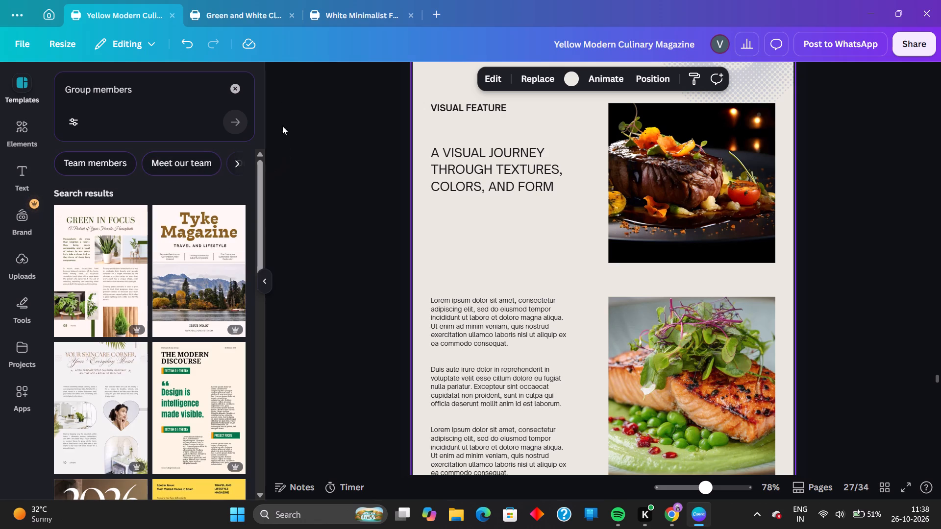
click(233, 88)
click(300, 99)
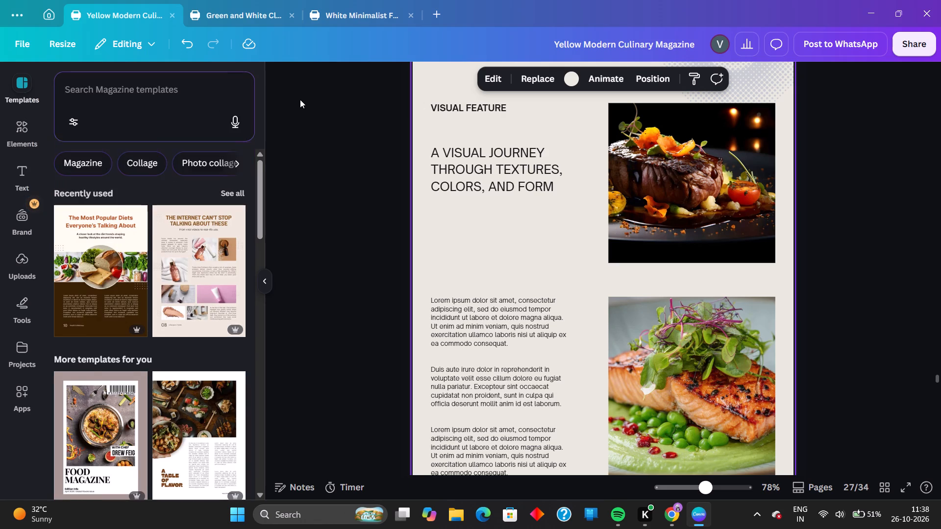
Go to the home page and look through its recent designs, suggested templates and print products.
click(39, 11)
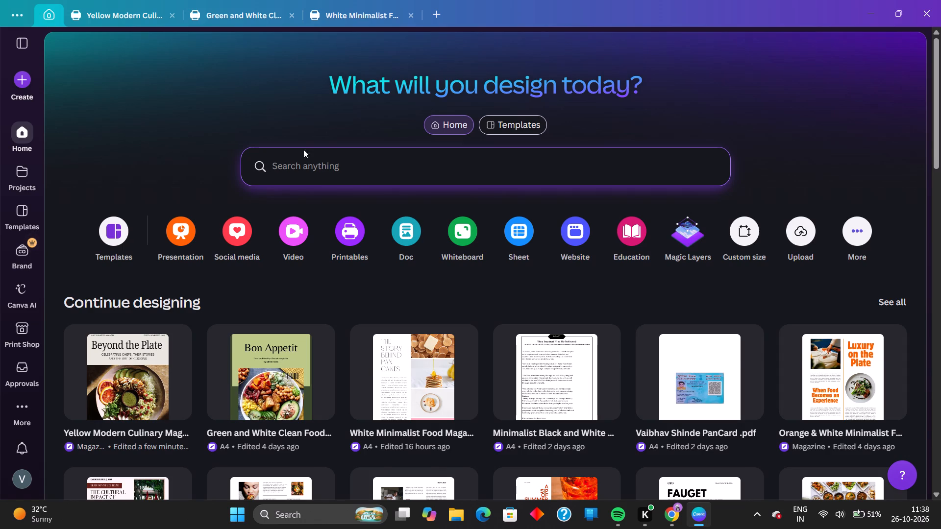
click(306, 158)
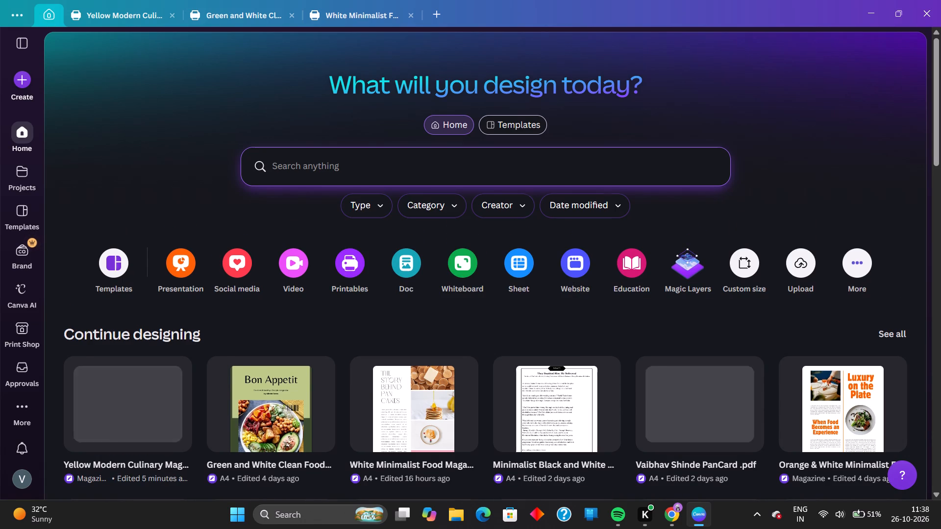
scroll(579, 351, down, 2)
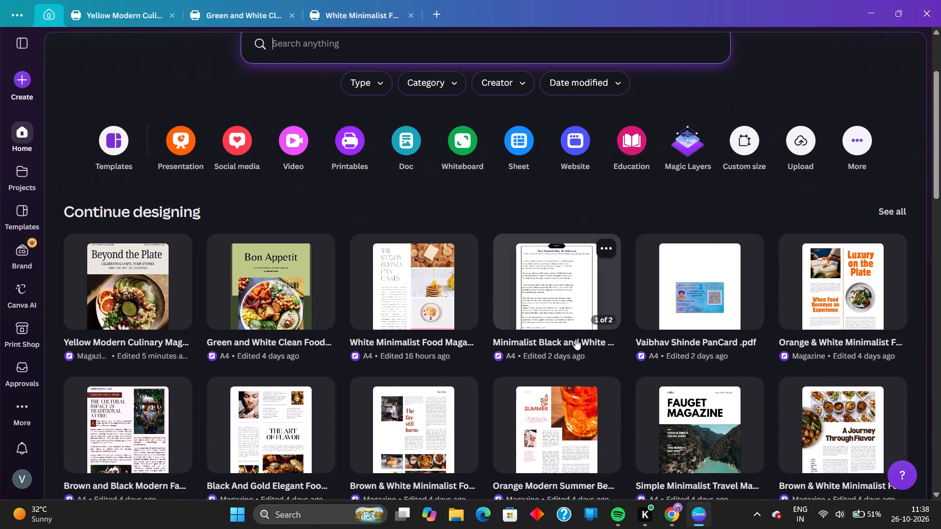
scroll(554, 333, down, 6)
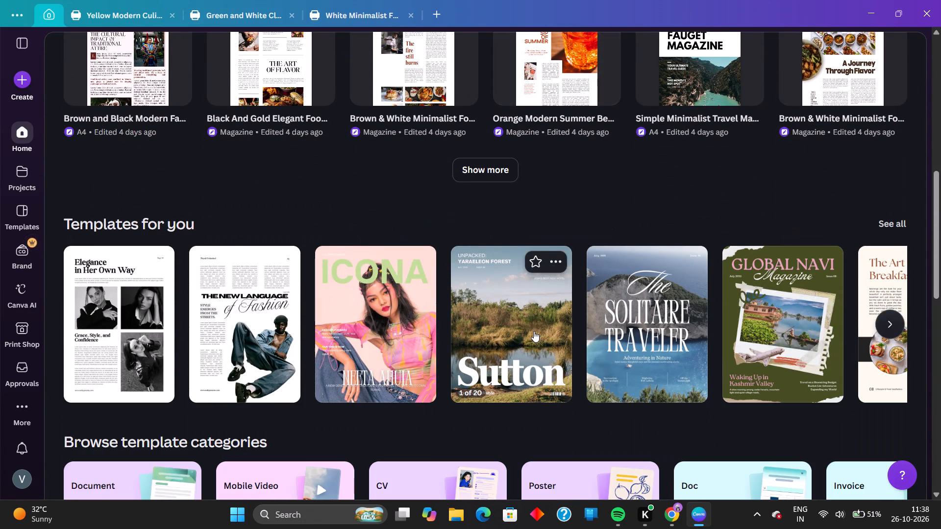
scroll(534, 331, down, 11)
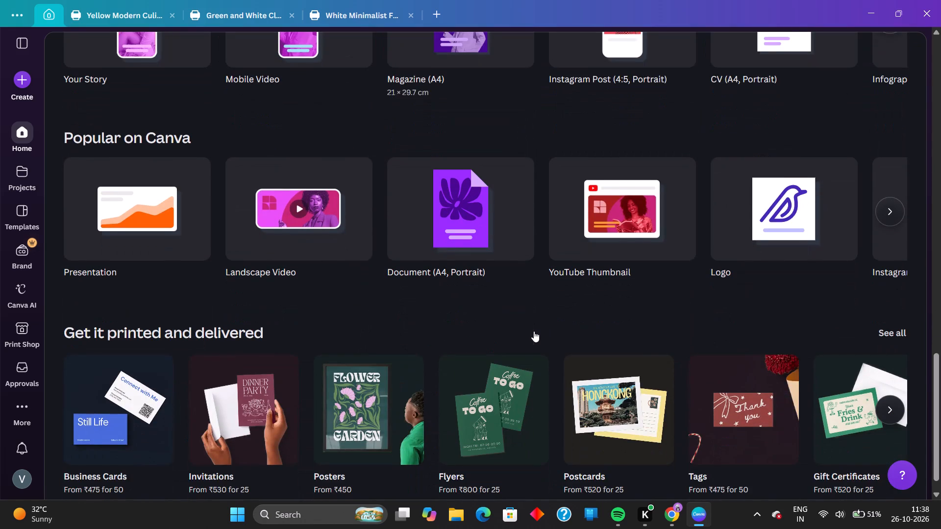
scroll(534, 331, down, 3)
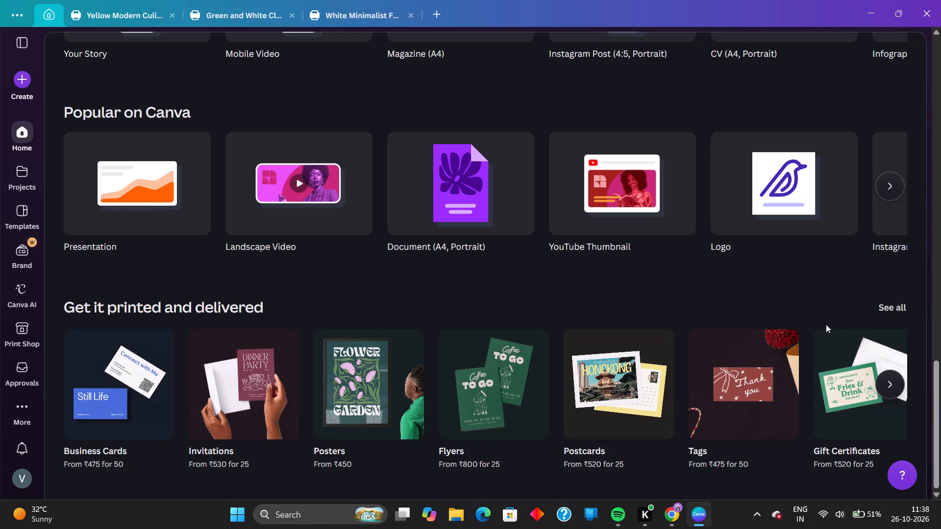
Open the full Print Shop and examine its product range and the Design and Print with Canva information.
click(898, 310)
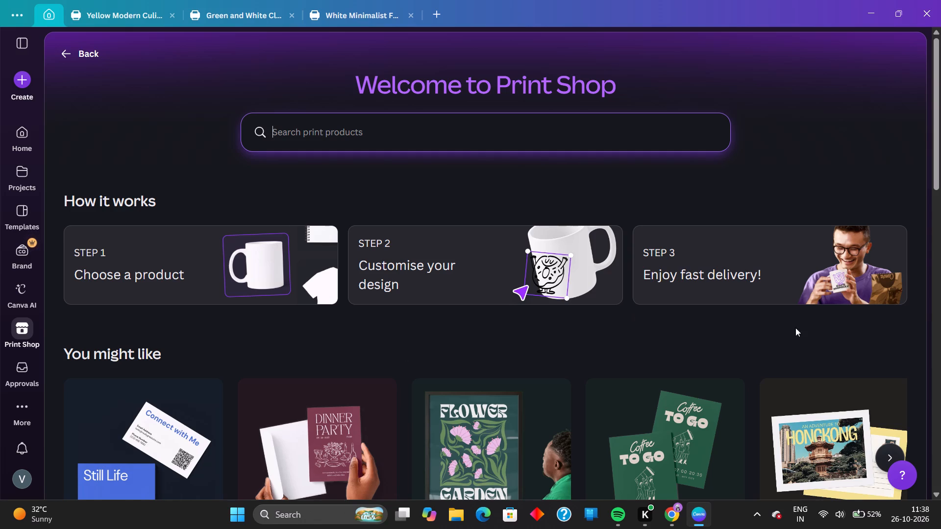
scroll(817, 311, down, 4)
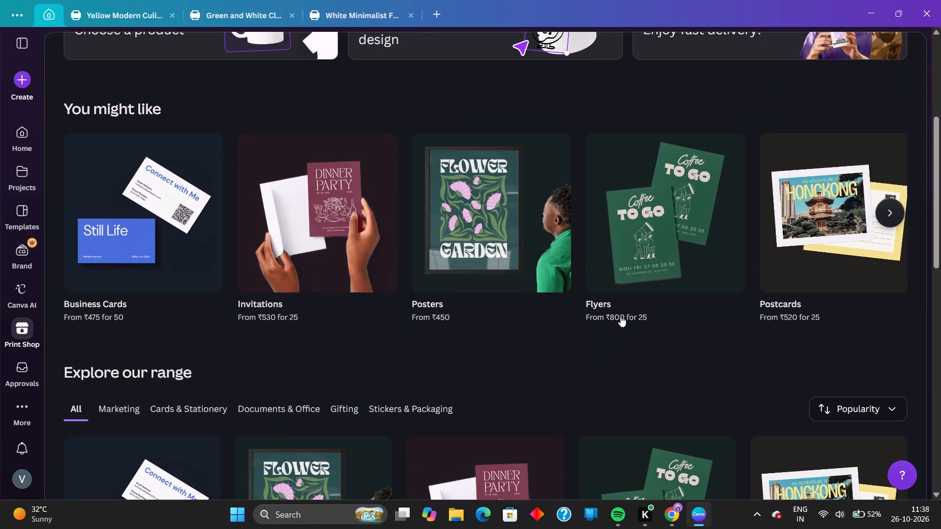
scroll(448, 330, down, 3)
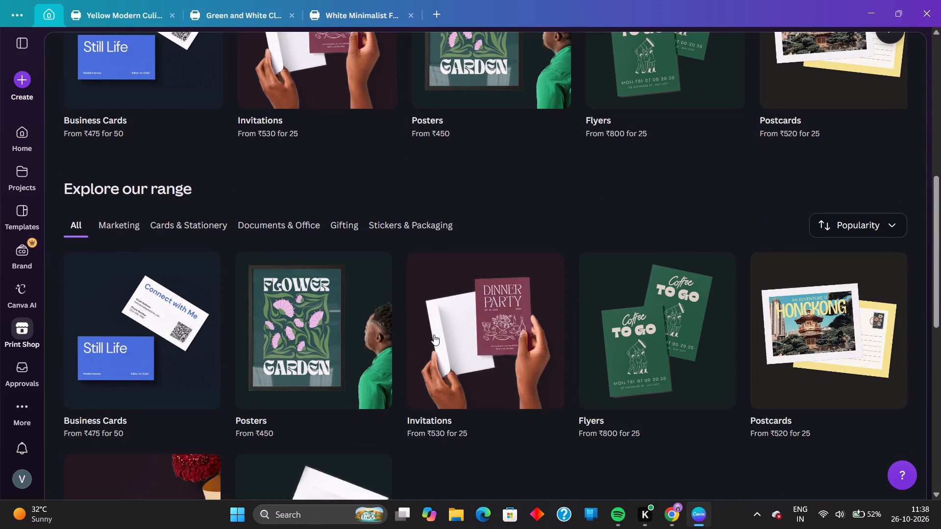
scroll(433, 335, down, 3)
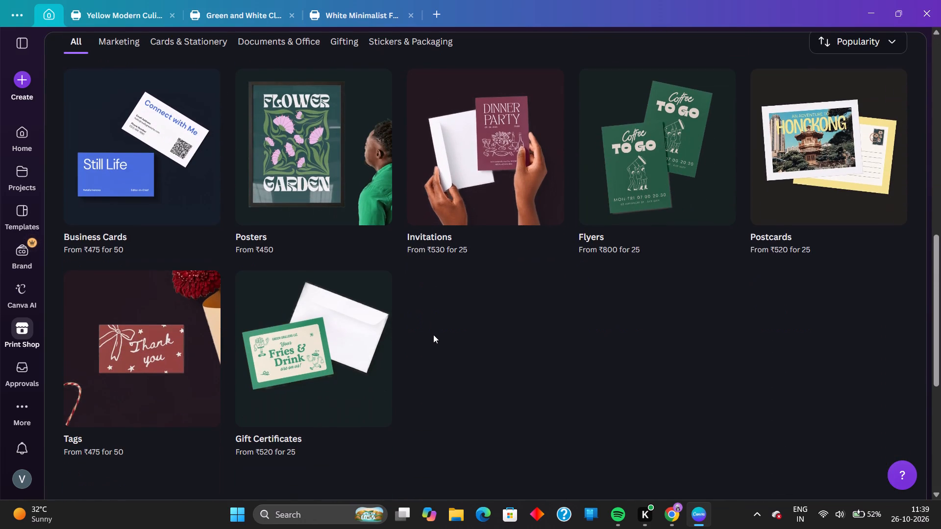
scroll(433, 335, down, 2)
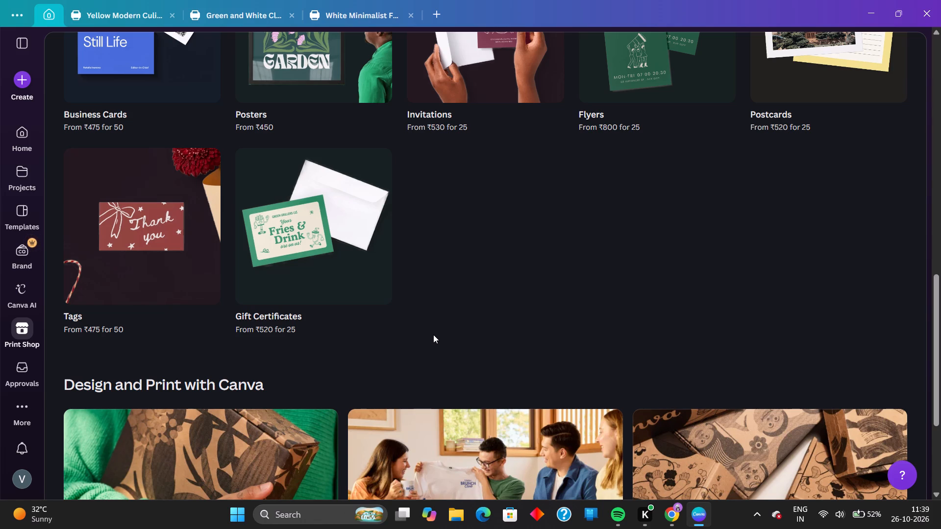
scroll(433, 335, up, 2)
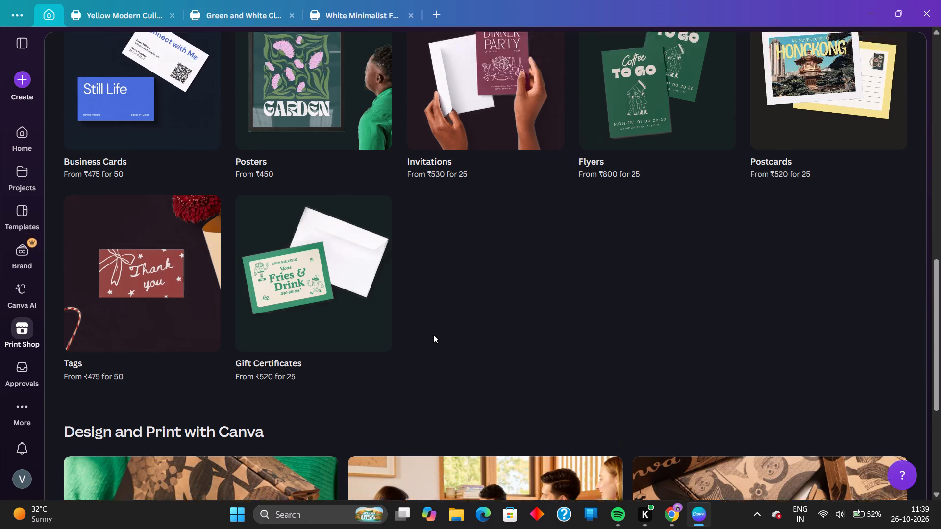
scroll(433, 335, up, 2)
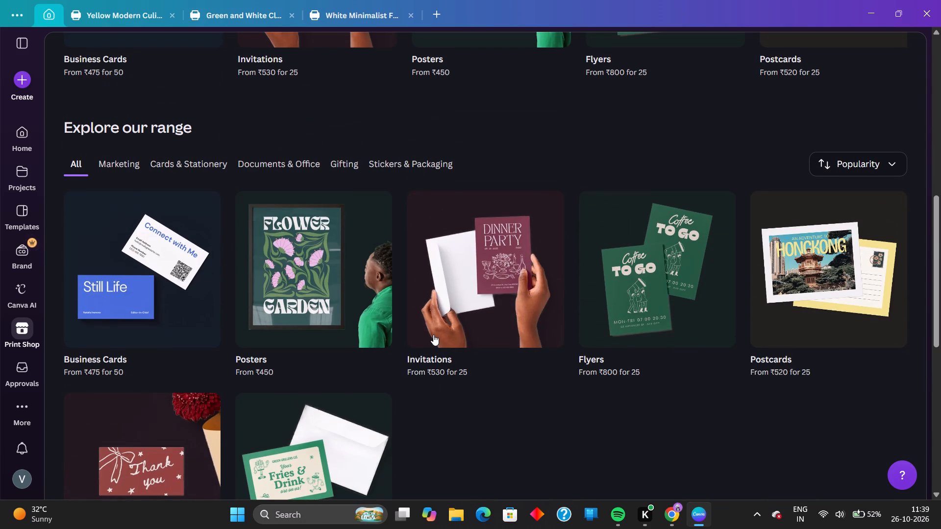
scroll(571, 352, down, 10)
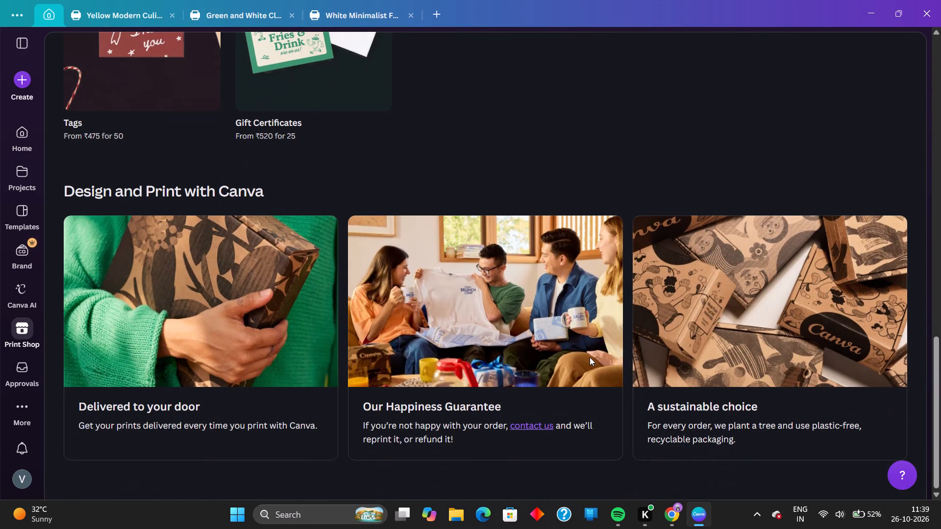
scroll(590, 357, down, 2)
scroll(904, 367, up, 2)
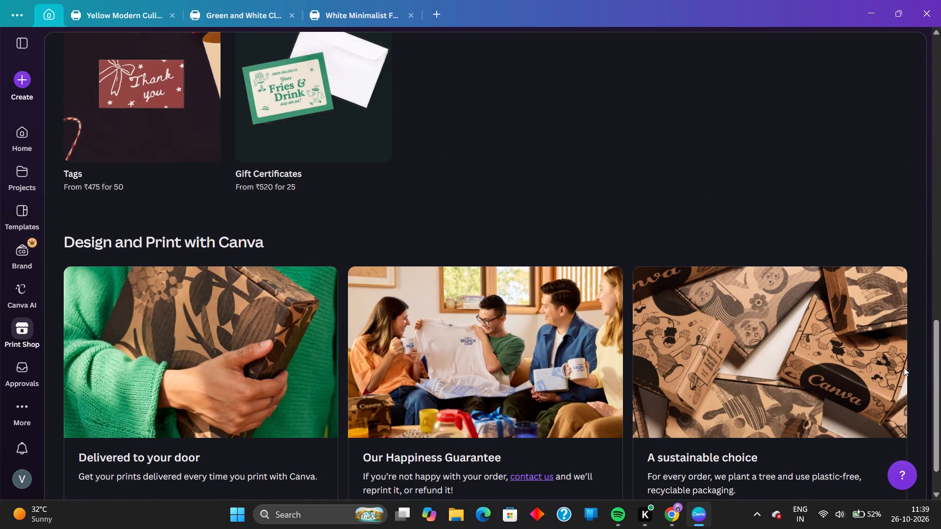
scroll(904, 367, up, 6)
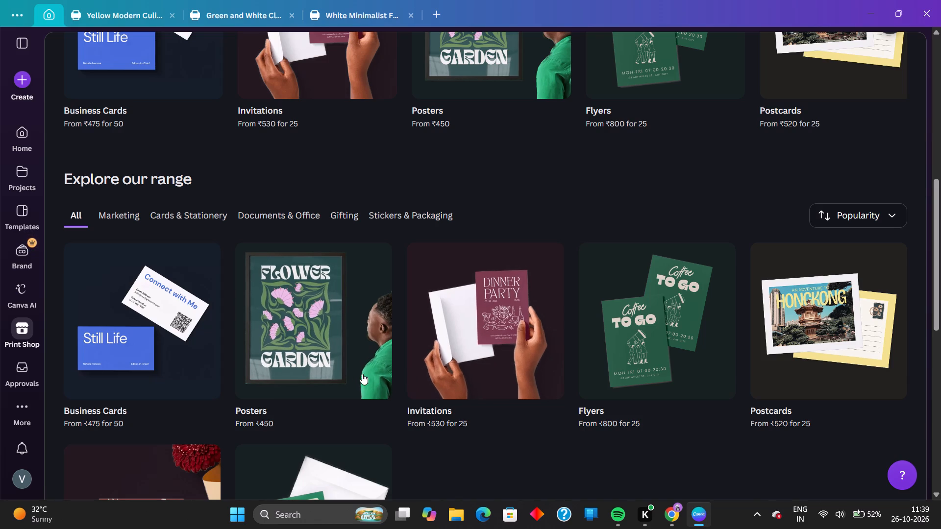
Check the Marketing and Gifting print ranges, and open the Gift Certificates product page to examine its samples and options.
click(118, 220)
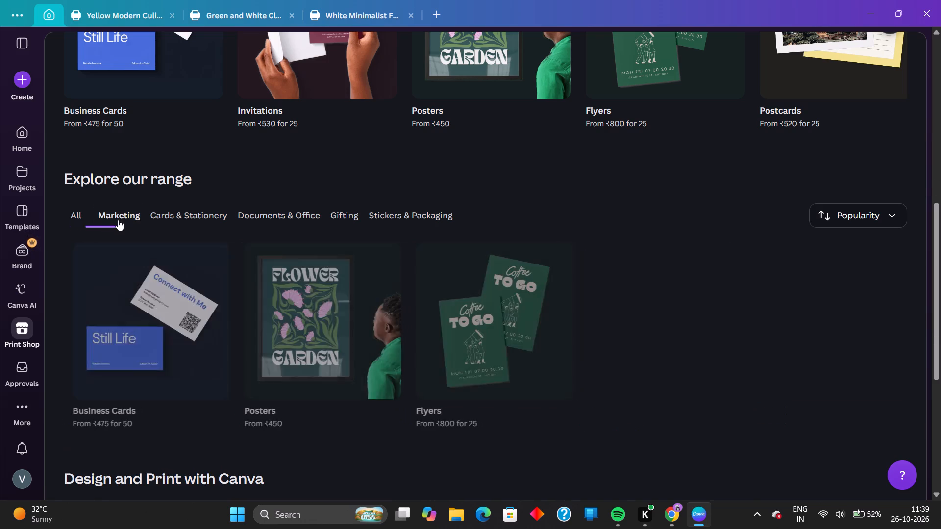
click(353, 221)
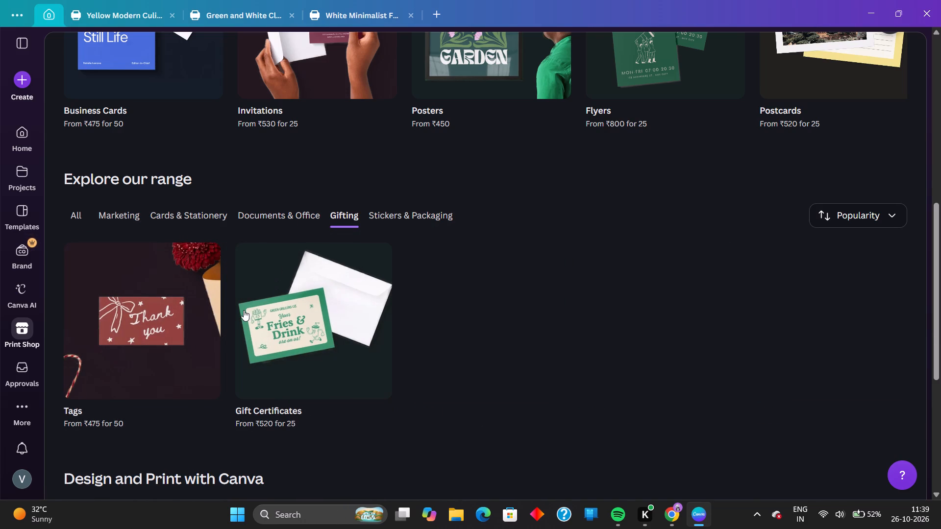
click(290, 318)
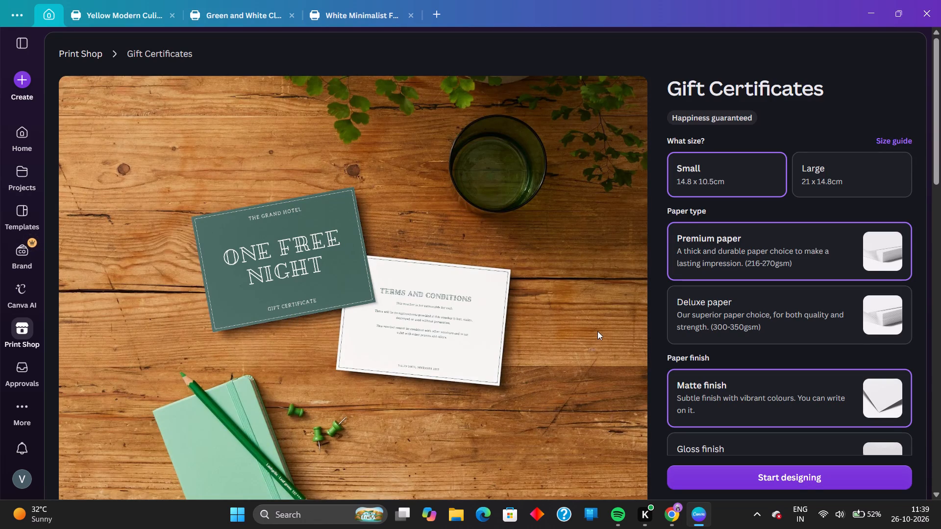
scroll(597, 331, down, 7)
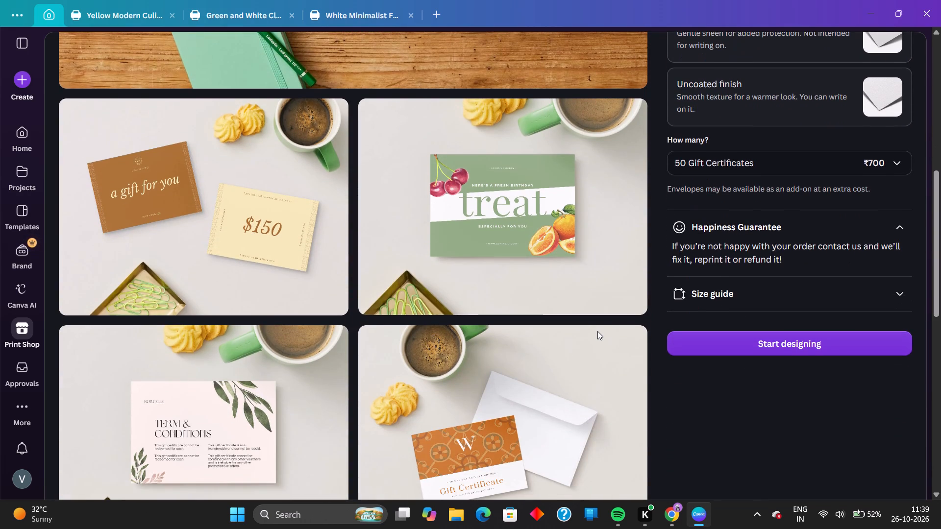
scroll(597, 331, down, 8)
scroll(592, 334, up, 5)
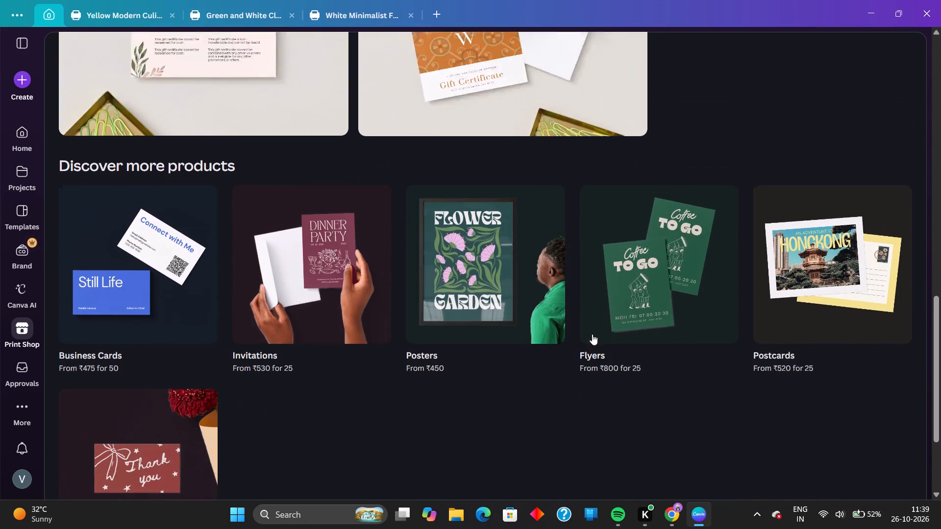
scroll(592, 334, up, 4)
scroll(718, 354, up, 2)
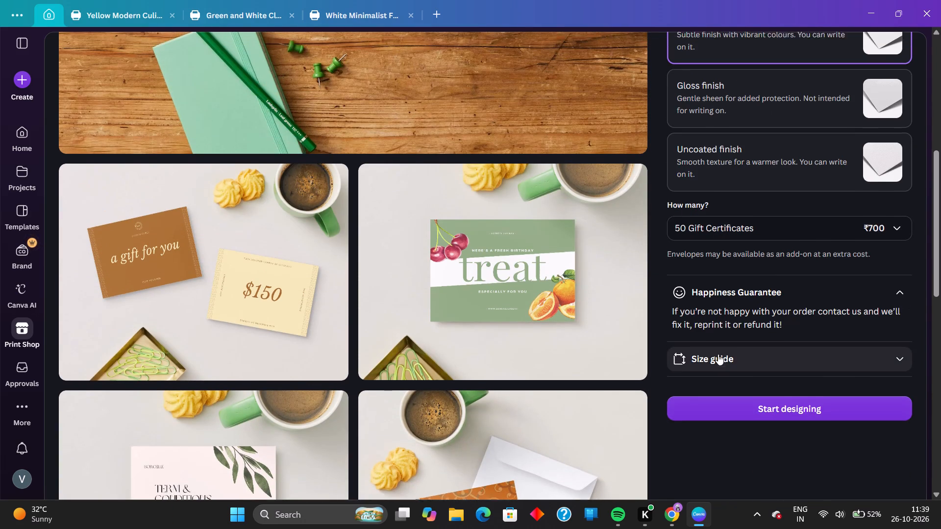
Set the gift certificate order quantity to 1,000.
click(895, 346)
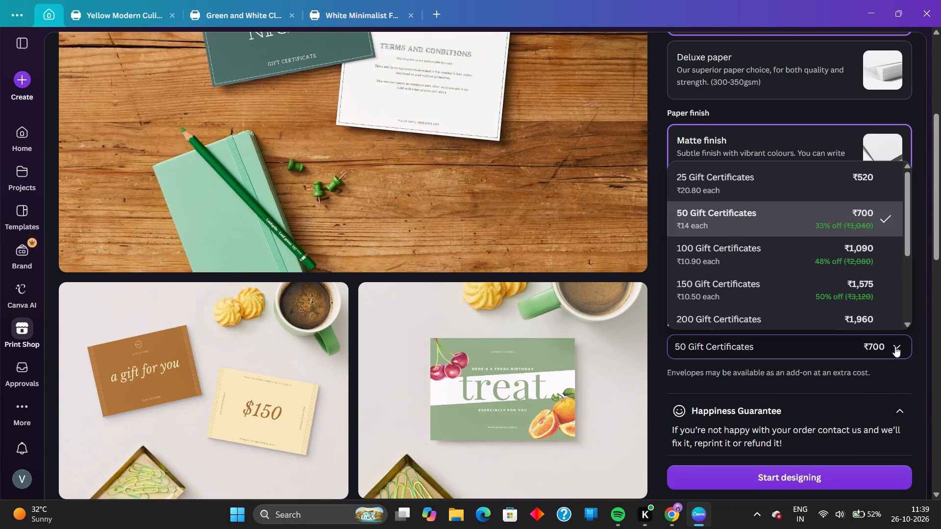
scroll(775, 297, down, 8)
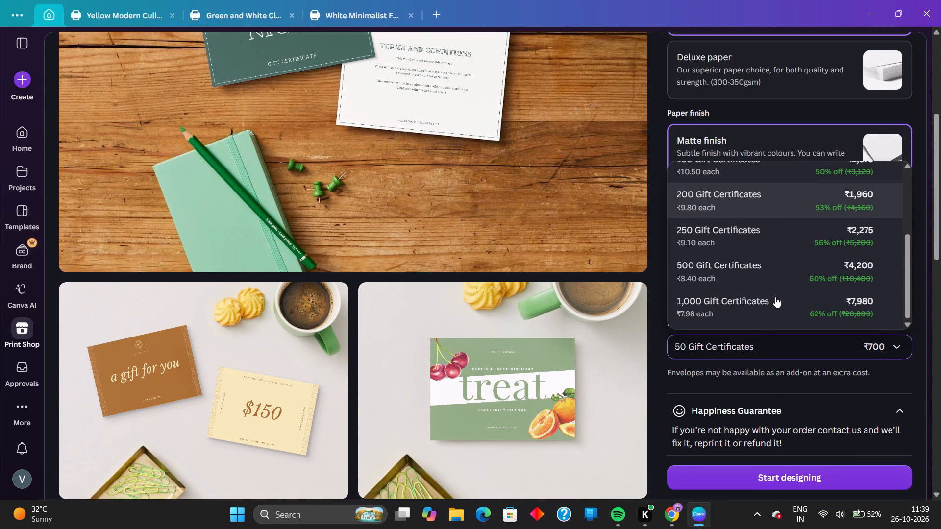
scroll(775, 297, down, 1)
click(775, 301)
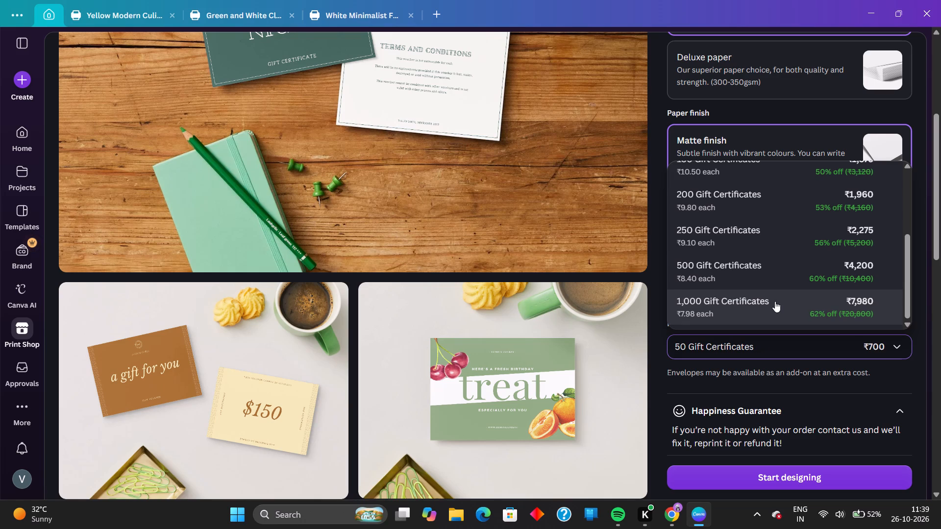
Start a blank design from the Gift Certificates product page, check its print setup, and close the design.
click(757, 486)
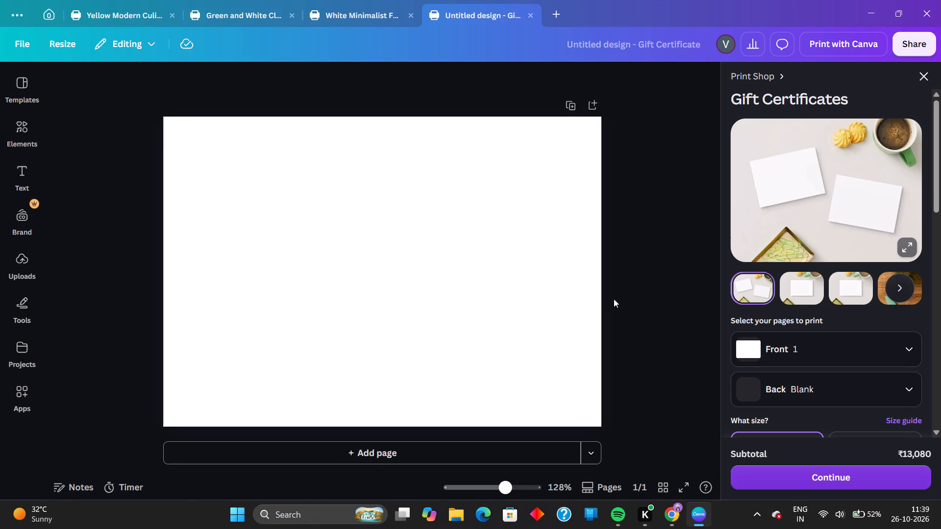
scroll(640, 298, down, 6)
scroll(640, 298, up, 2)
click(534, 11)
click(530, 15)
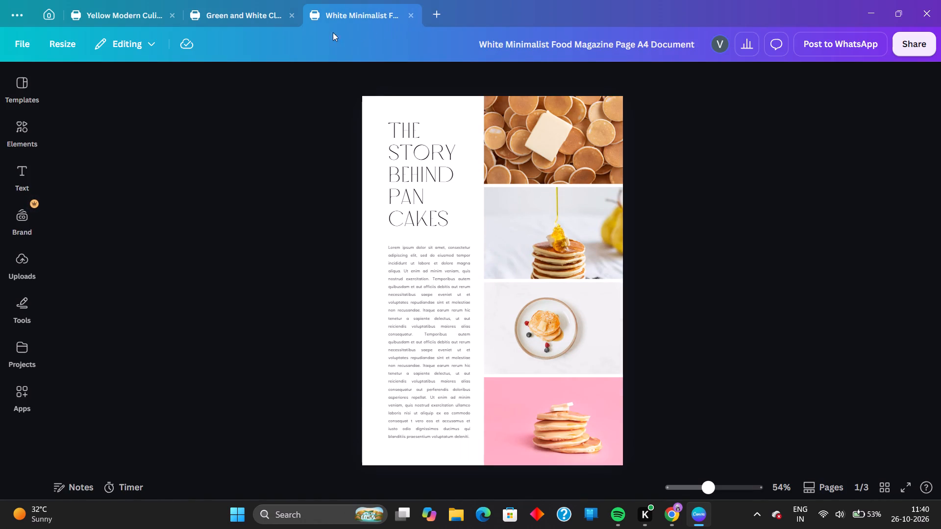
Return to the Yellow Modern Culinary Magazine and check page 27 with the Visual Feature article.
click(133, 8)
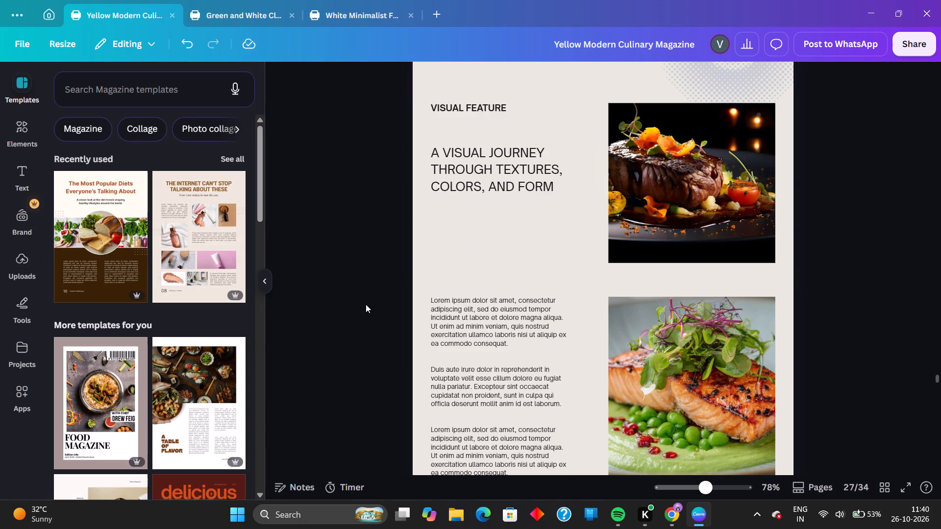
scroll(366, 304, down, 4)
scroll(362, 300, up, 1)
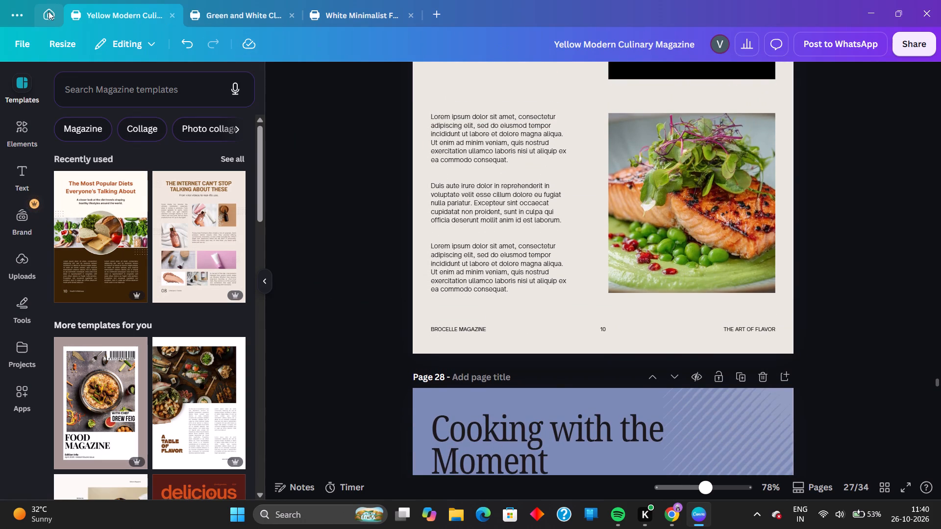
Go back to the home page and look through the recent designs, suggested templates and template categories.
click(49, 12)
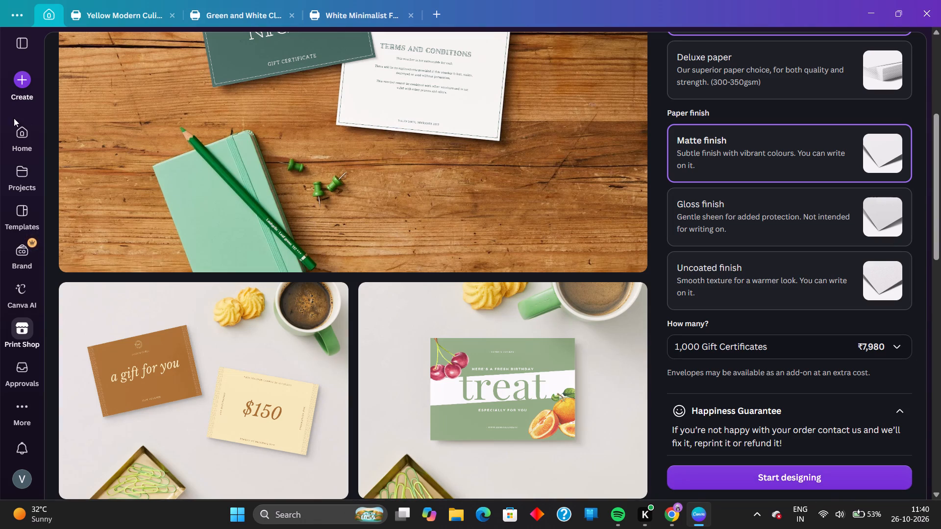
click(17, 139)
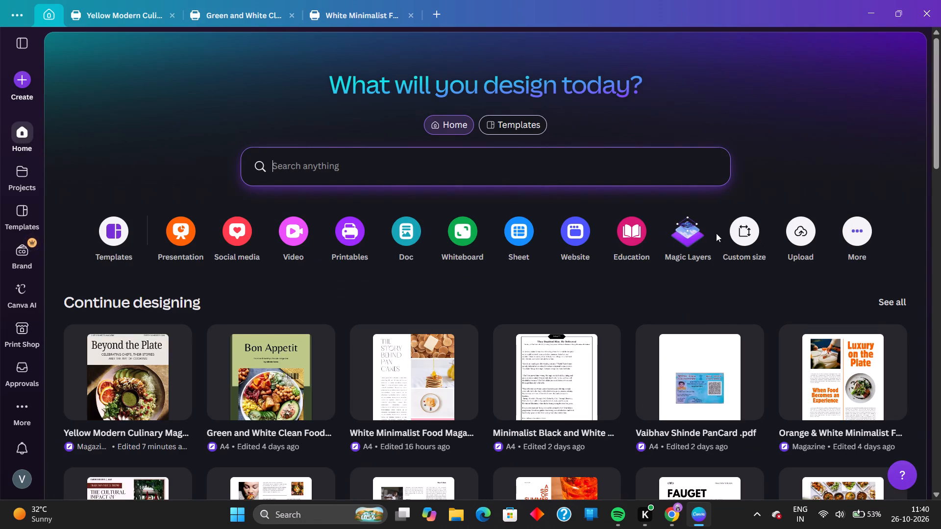
scroll(127, 342, down, 4)
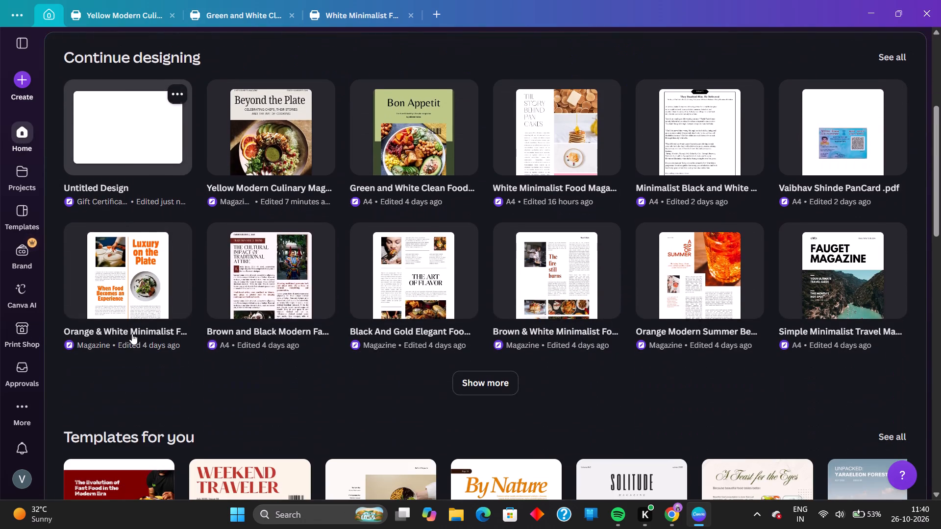
scroll(301, 371, down, 4)
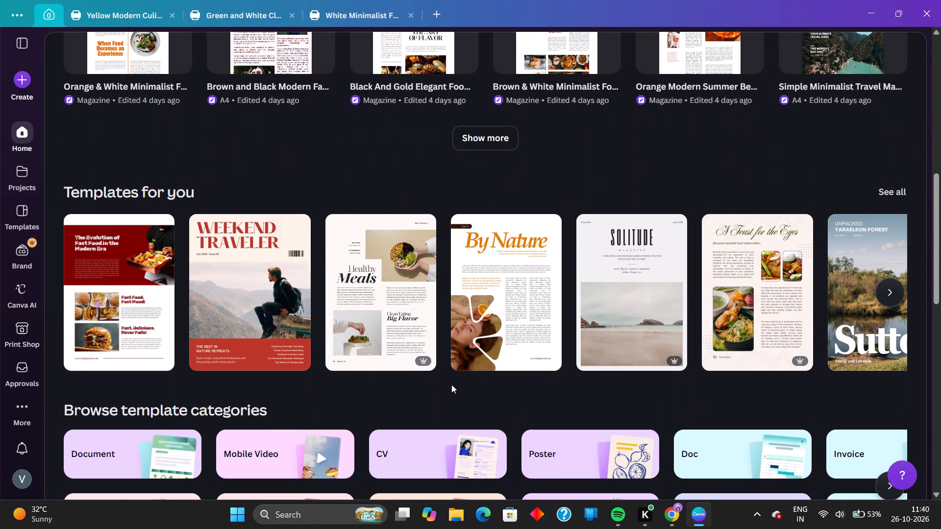
scroll(455, 385, down, 2)
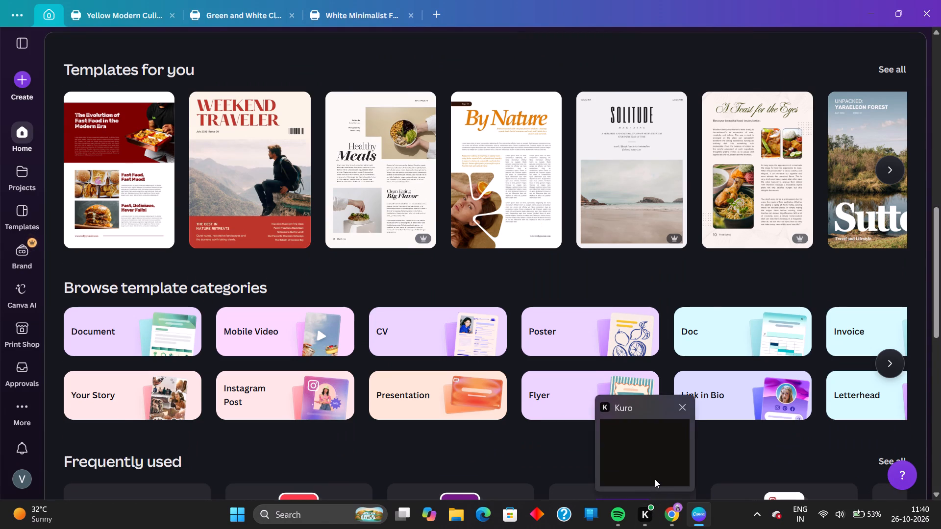